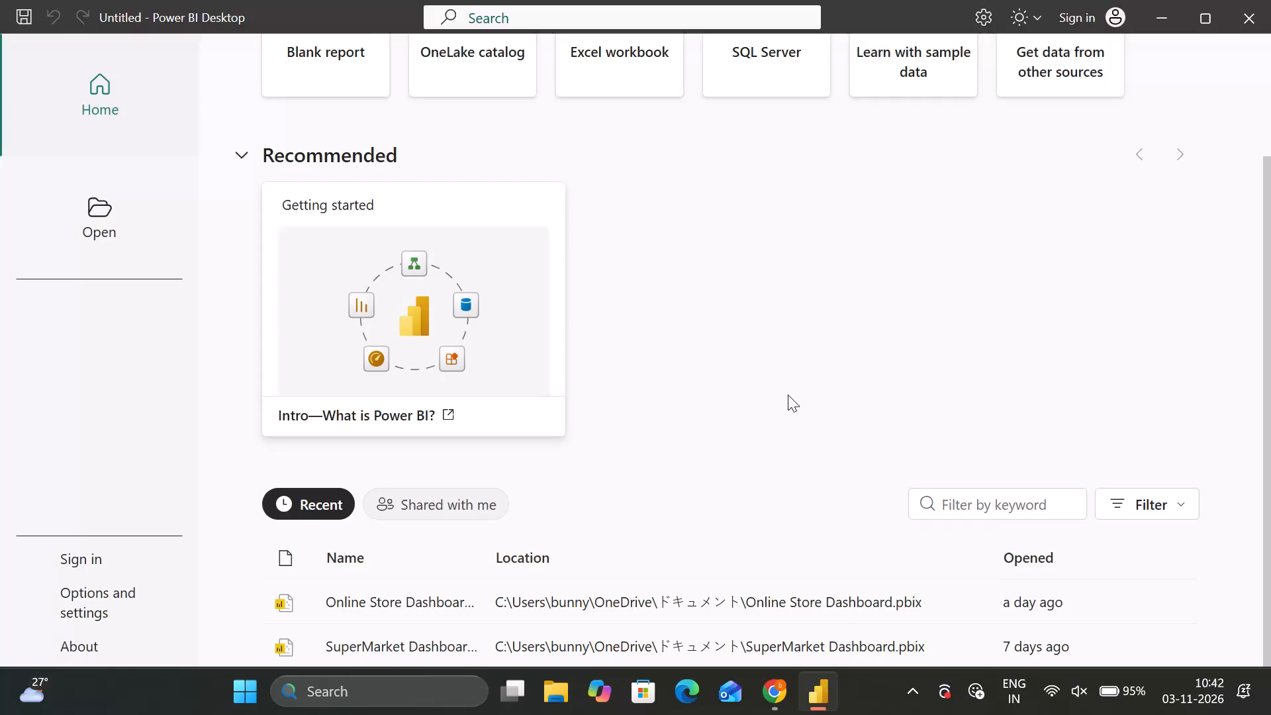
Open the recent report file Online Store Dashboard.pbix.
click(404, 602)
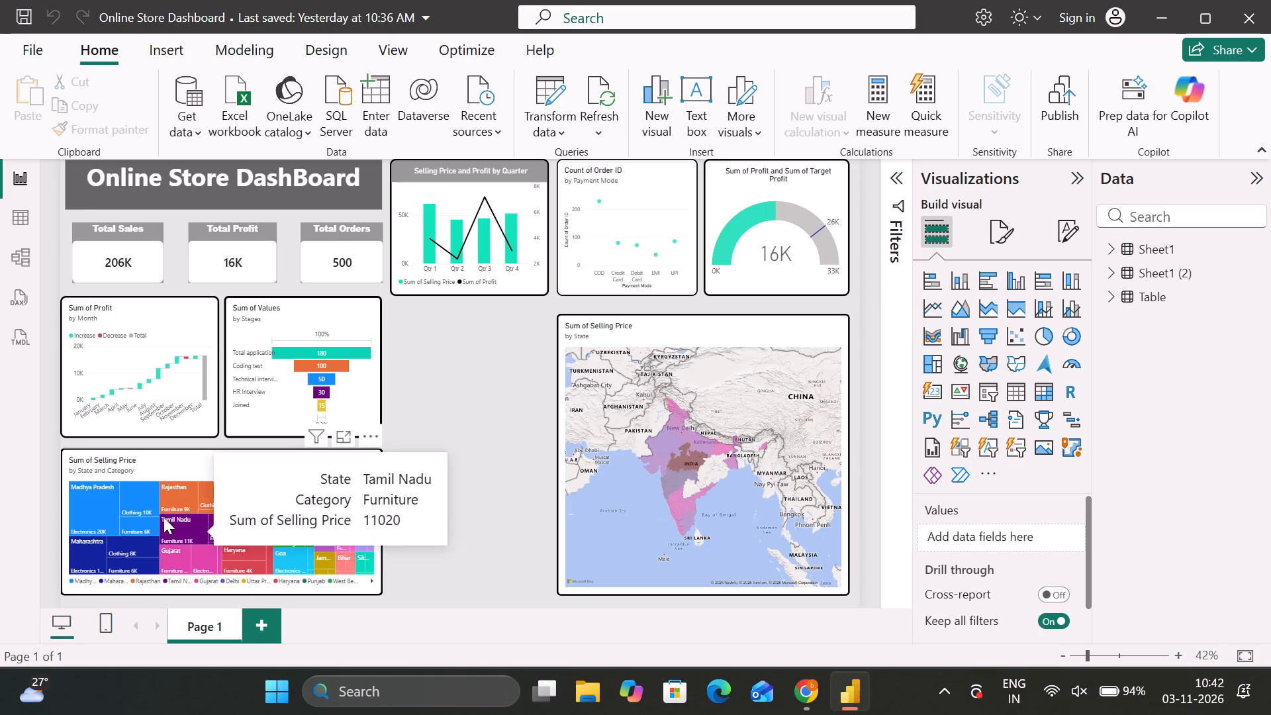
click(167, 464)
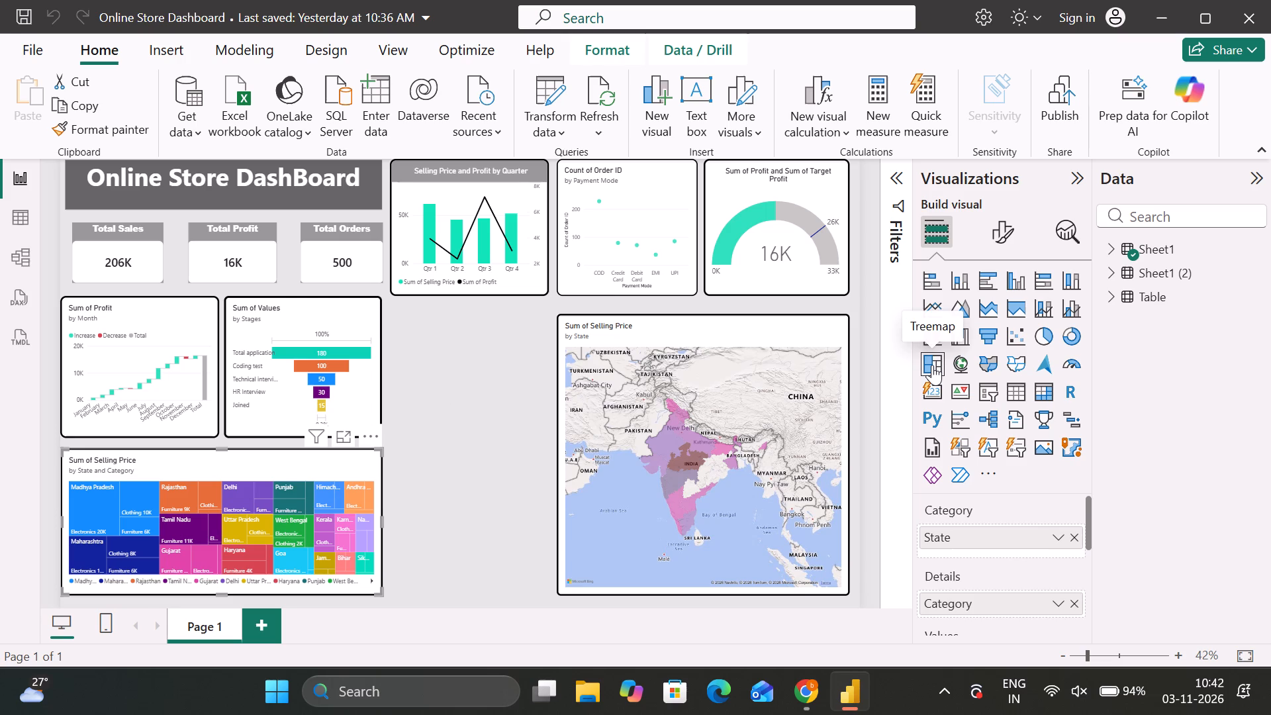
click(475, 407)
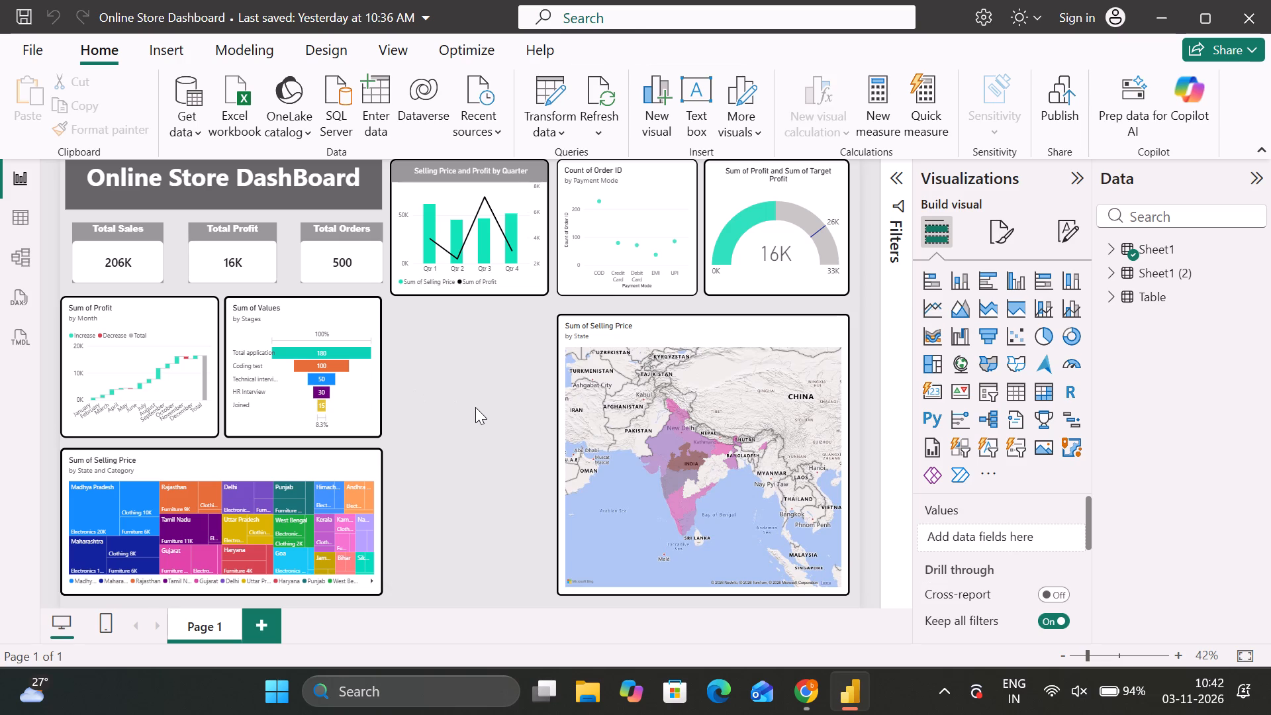
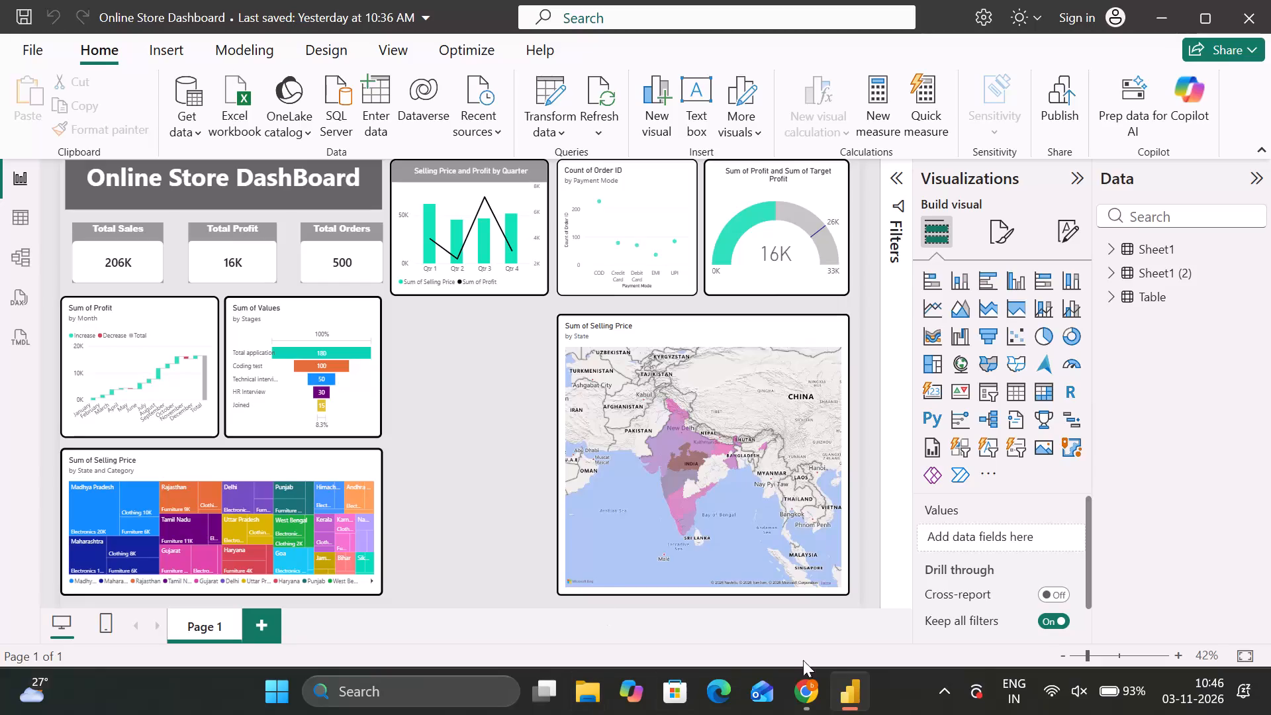
Switch to Chrome to consult the Ribbon Chart cheat sheet on the course page, and return to the Power BI report.
click(805, 688)
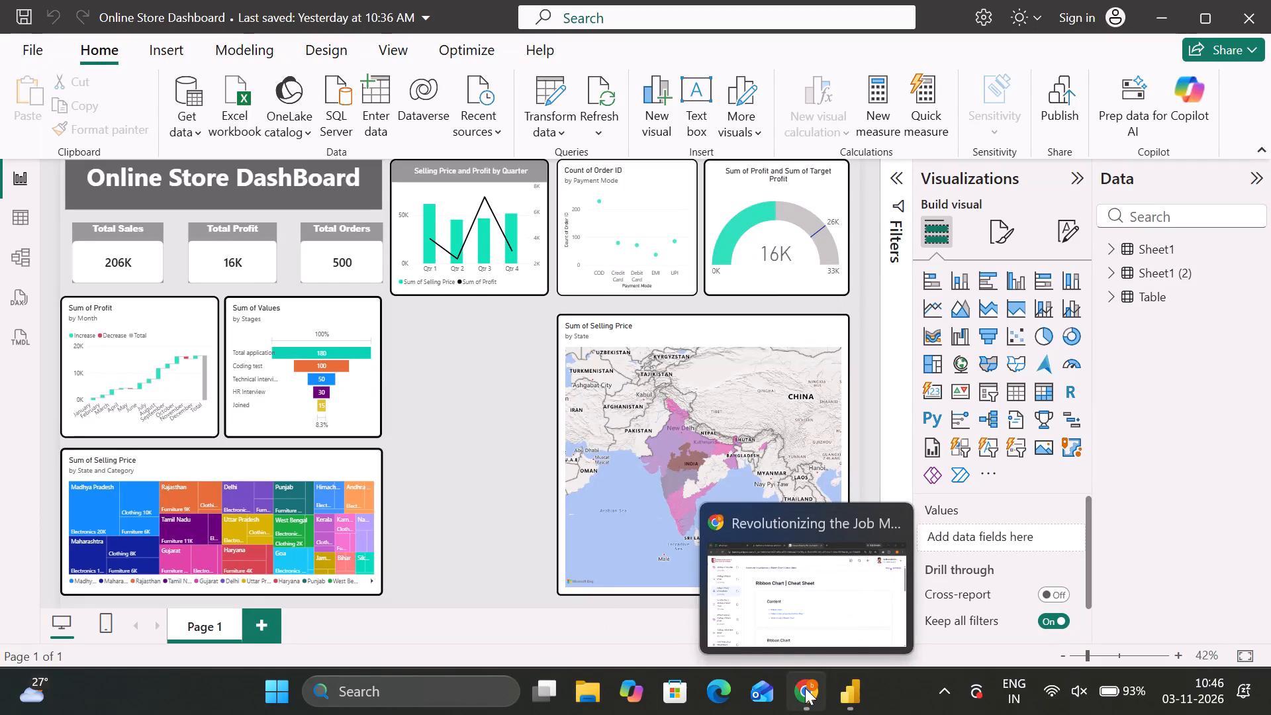
click(805, 688)
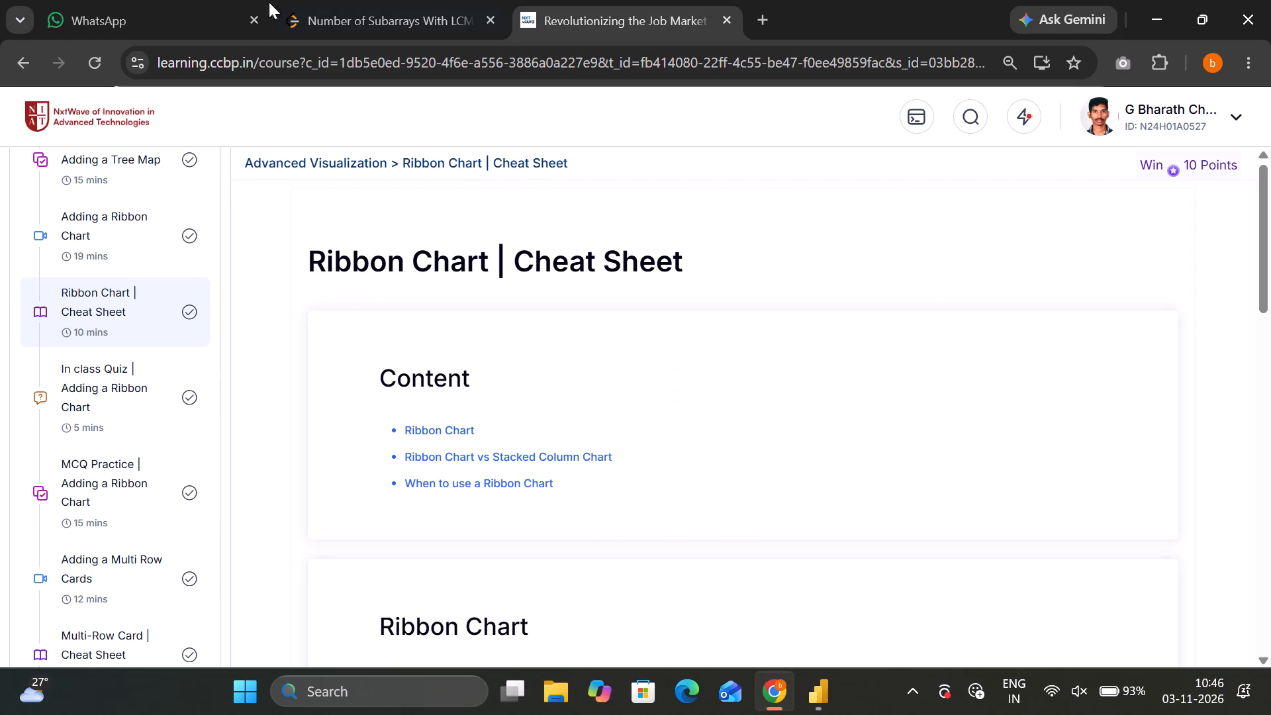
scroll(341, 309, down, 1)
scroll(341, 309, up, 1)
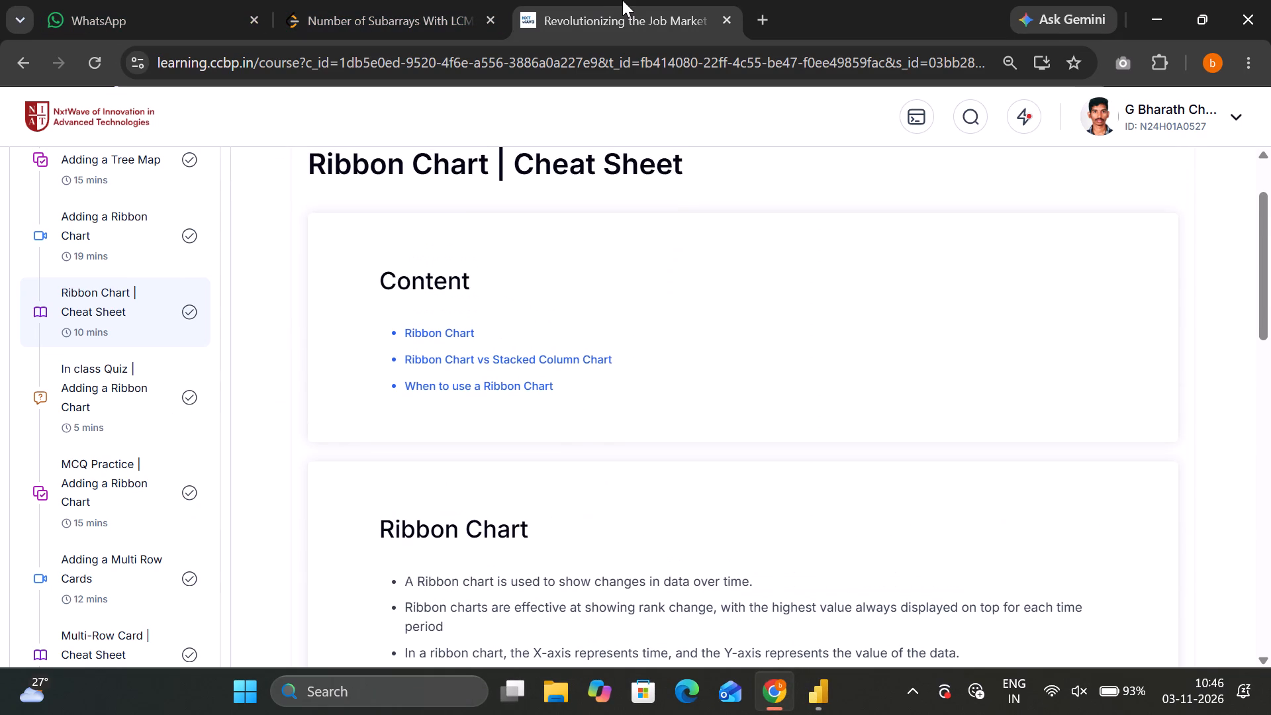
click(821, 703)
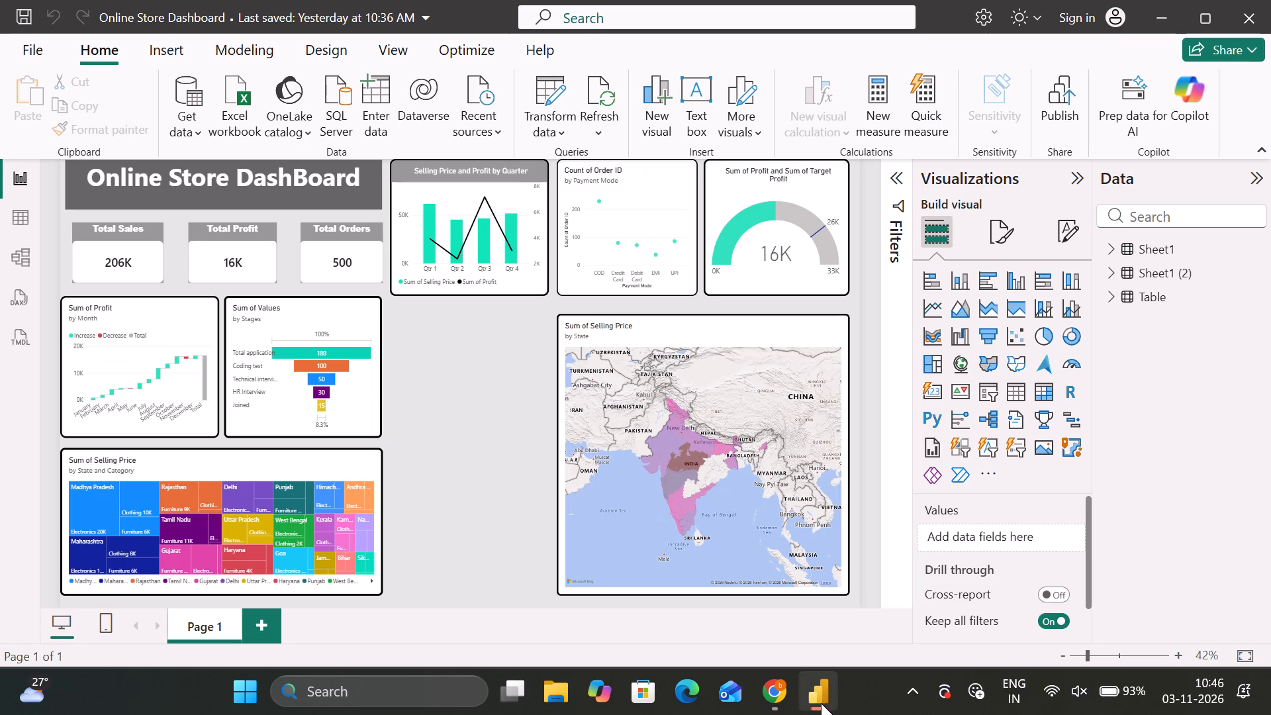
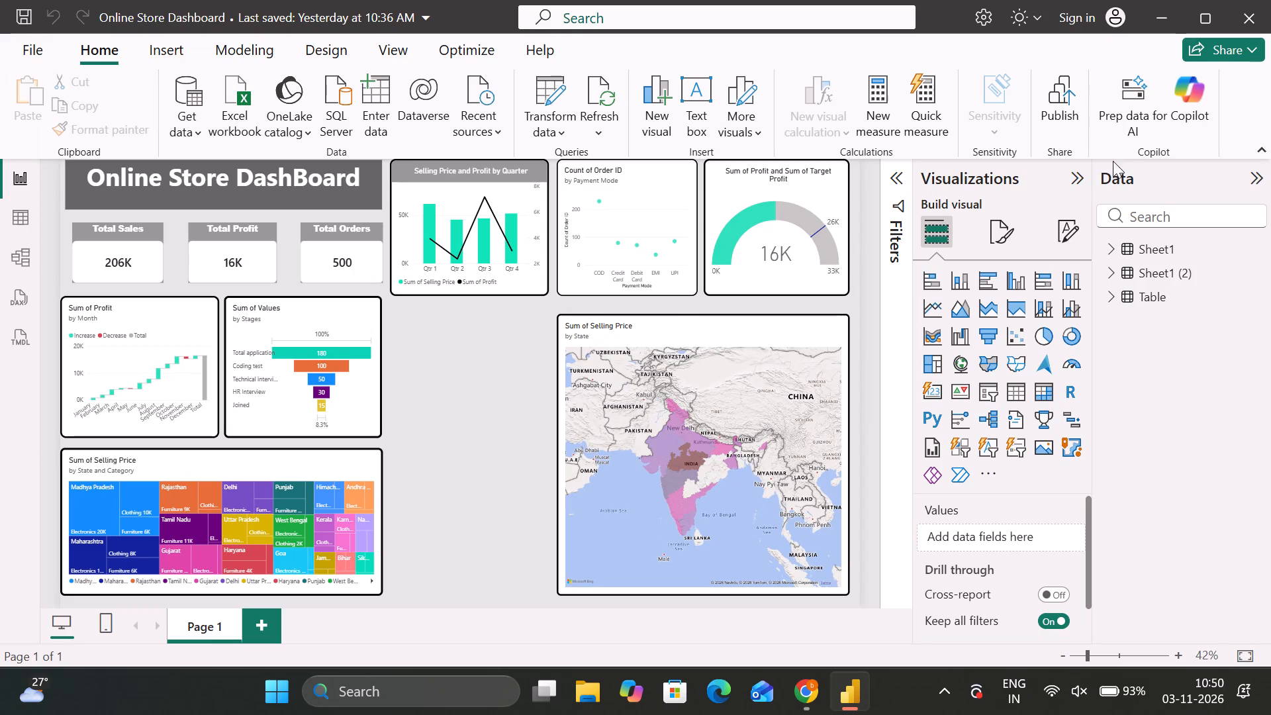
Insert a ribbon chart and assign the Quarter level of Sheet1's Order Date hierarchy to its X-axis.
click(1106, 249)
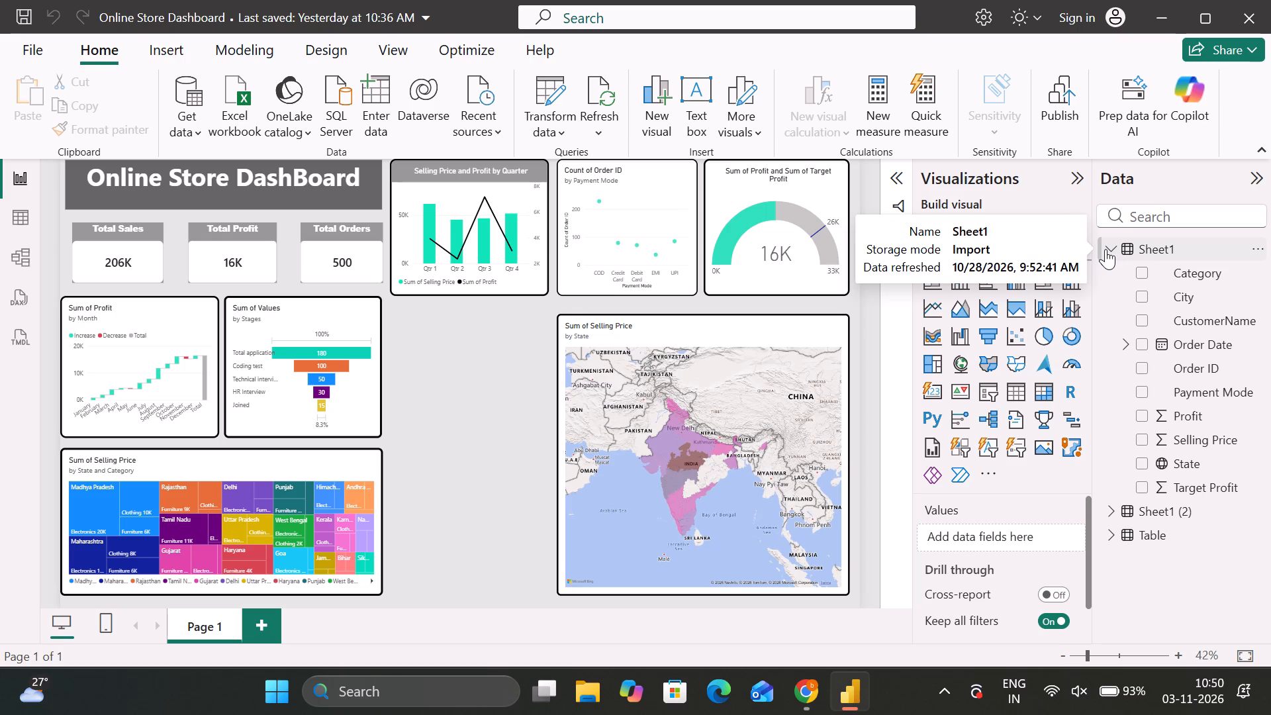
click(931, 343)
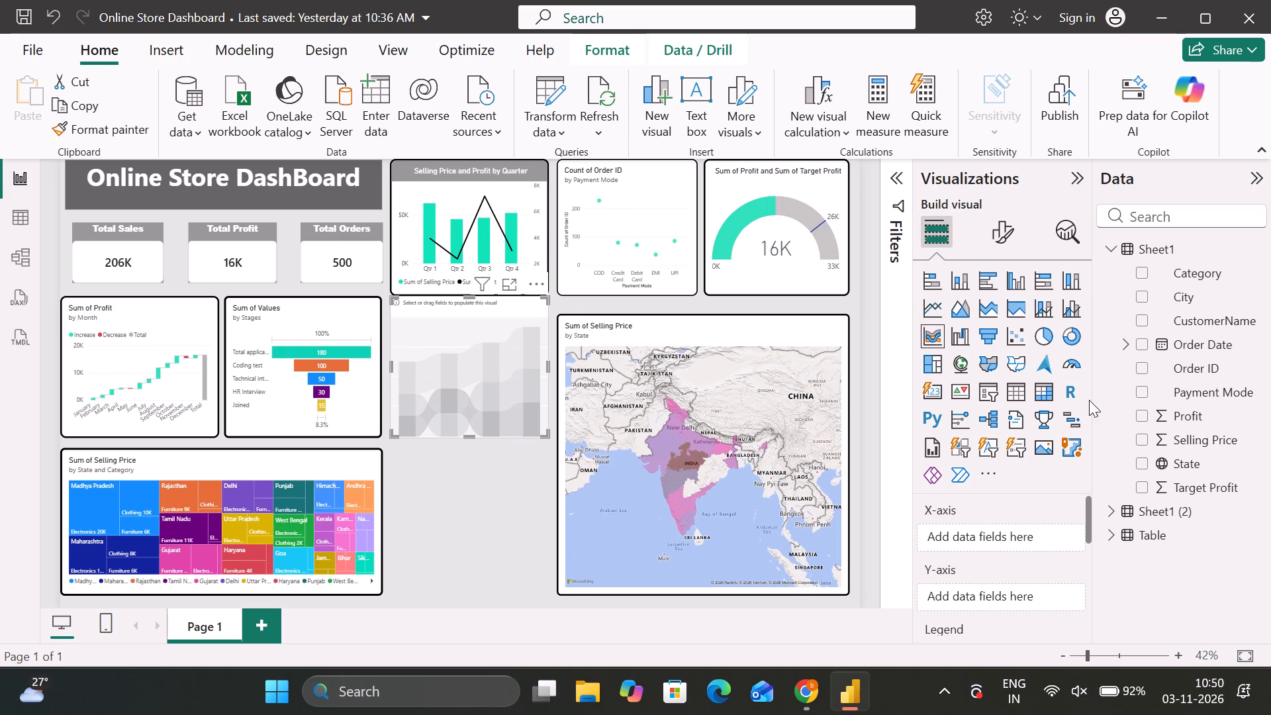
click(1127, 338)
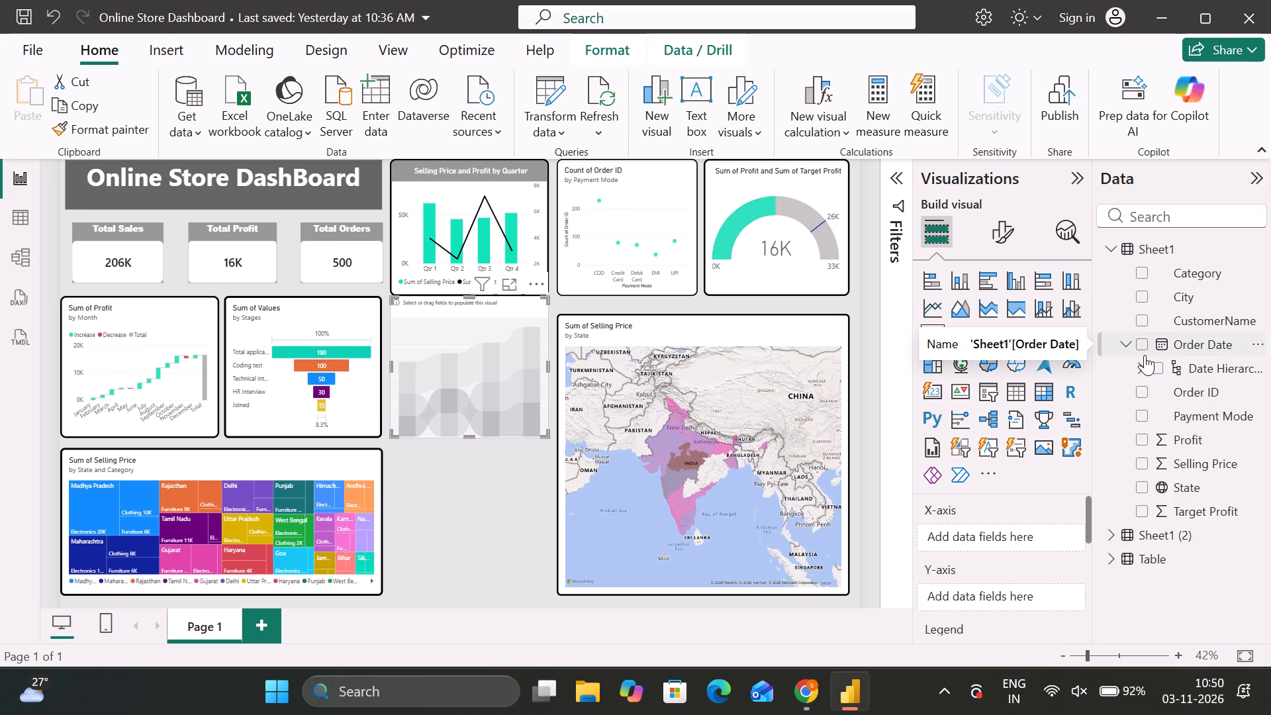
click(1145, 361)
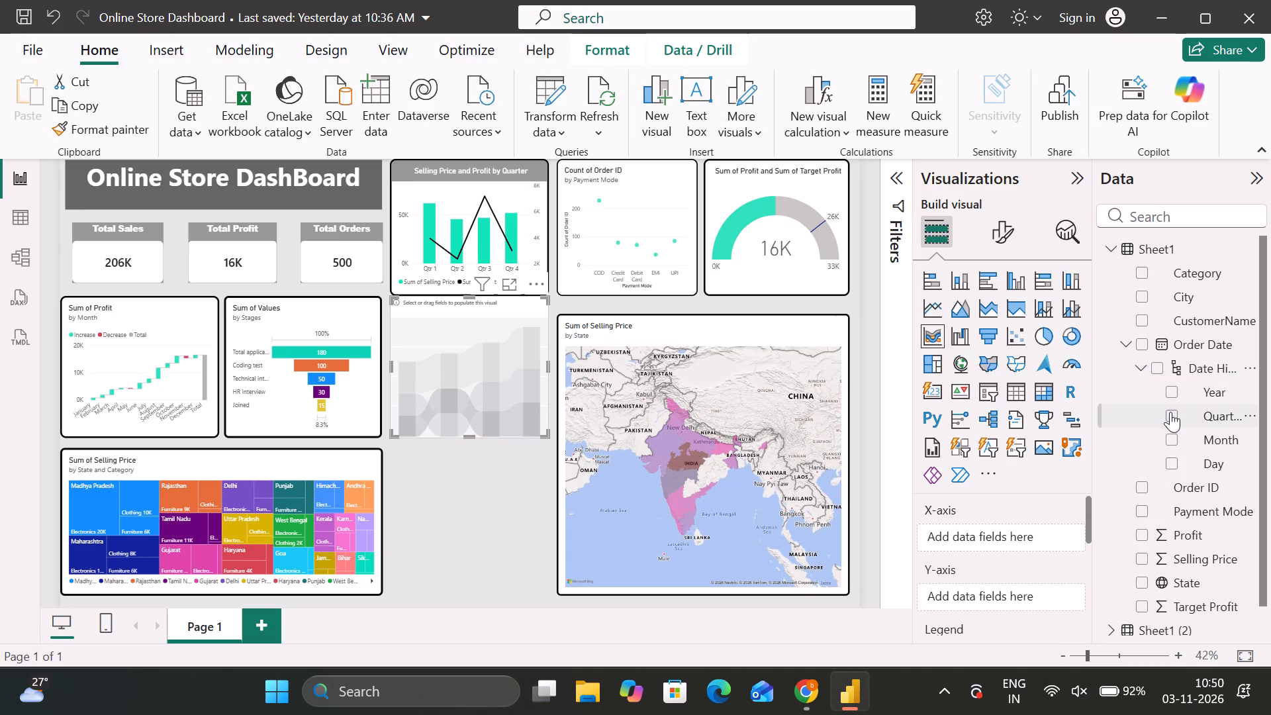
drag(1170, 411, 984, 532)
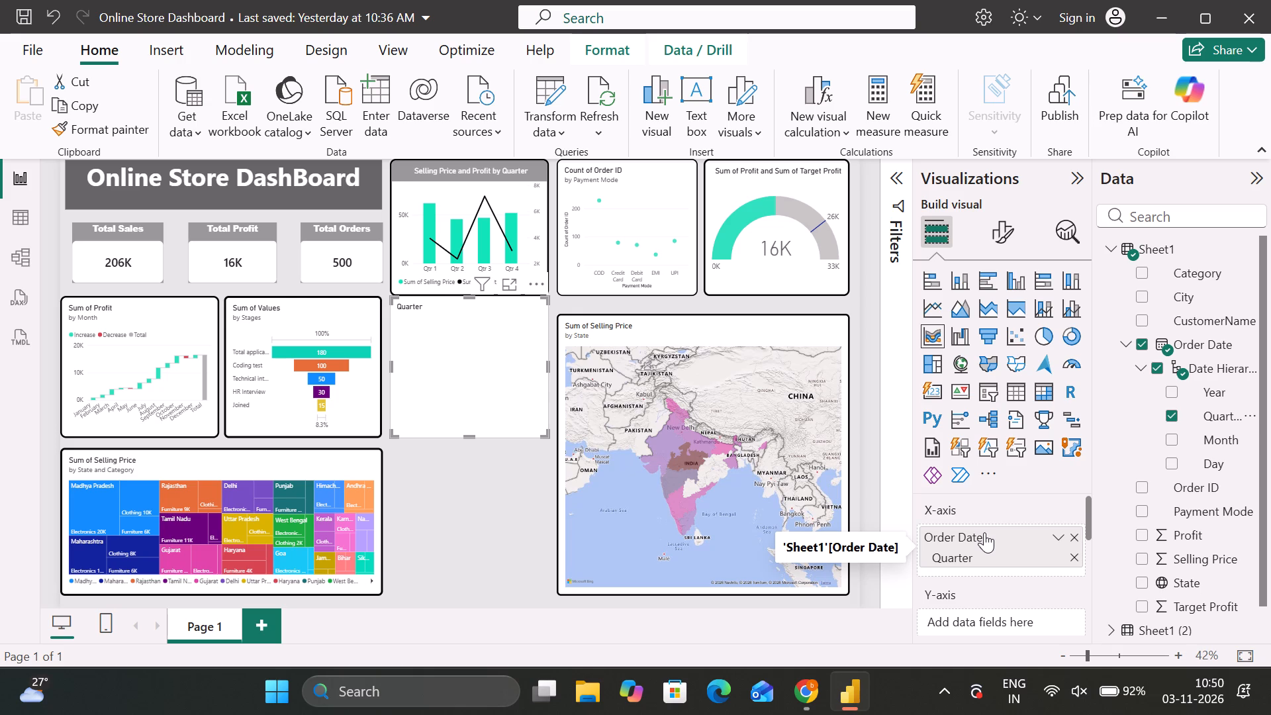
Assign Selling Price from Sheet1 to the ribbon chart's Y-axis.
click(1129, 340)
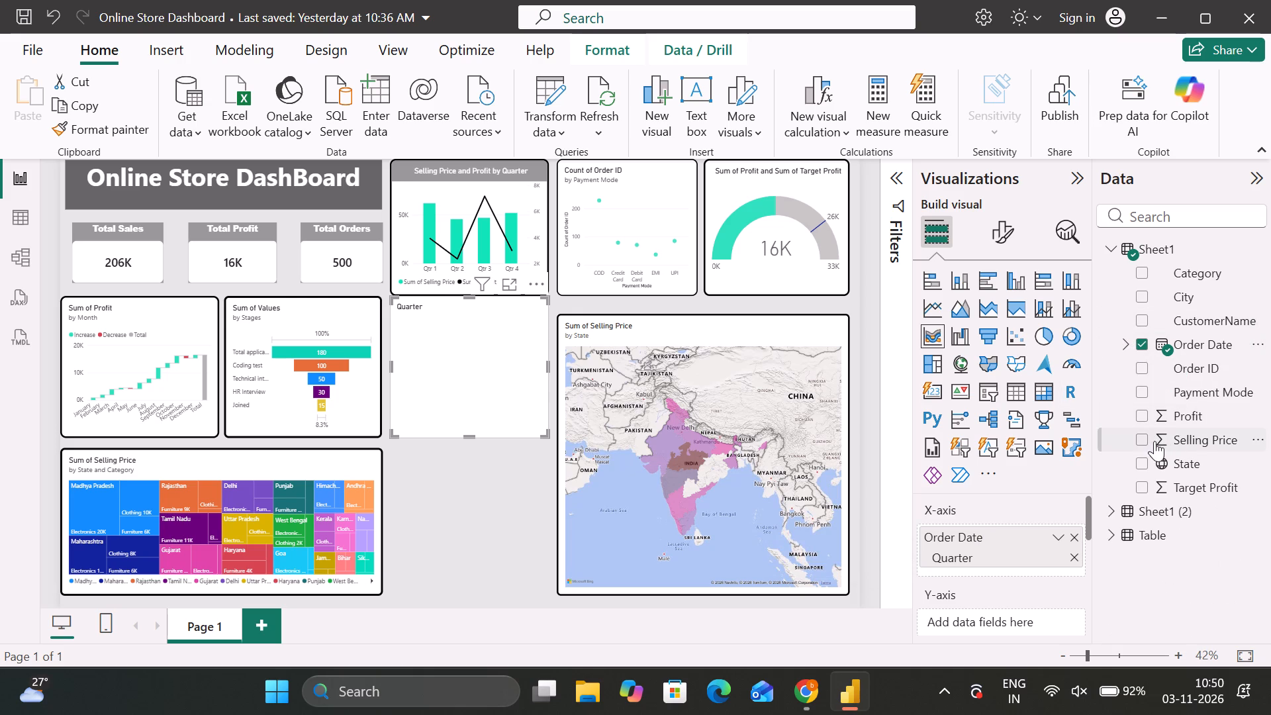
drag(1144, 438, 972, 652)
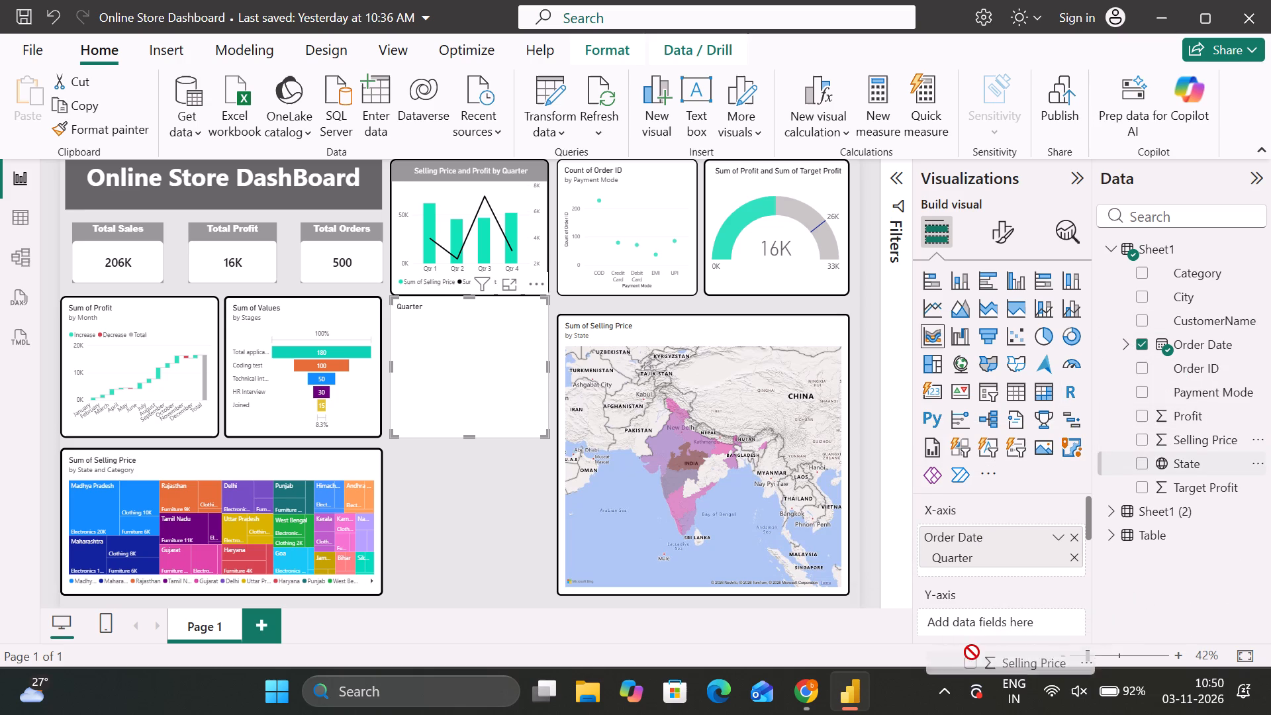
drag(972, 652, 968, 626)
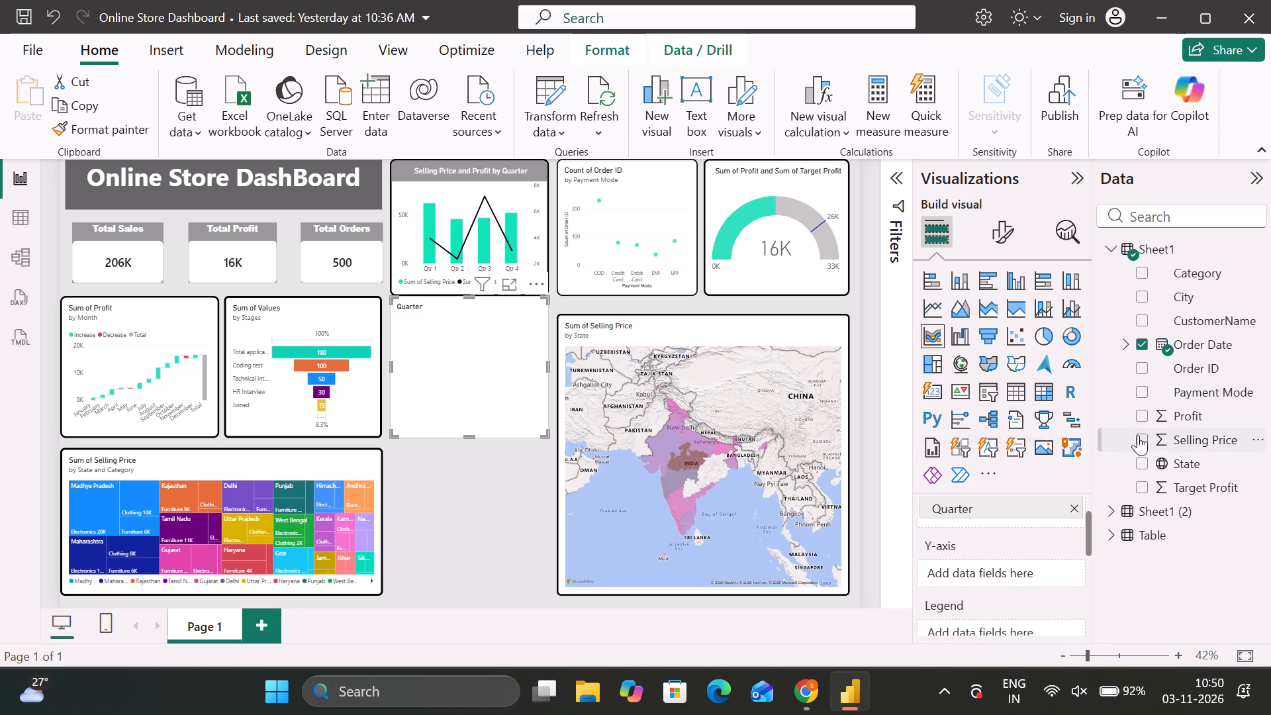
drag(1139, 436, 956, 567)
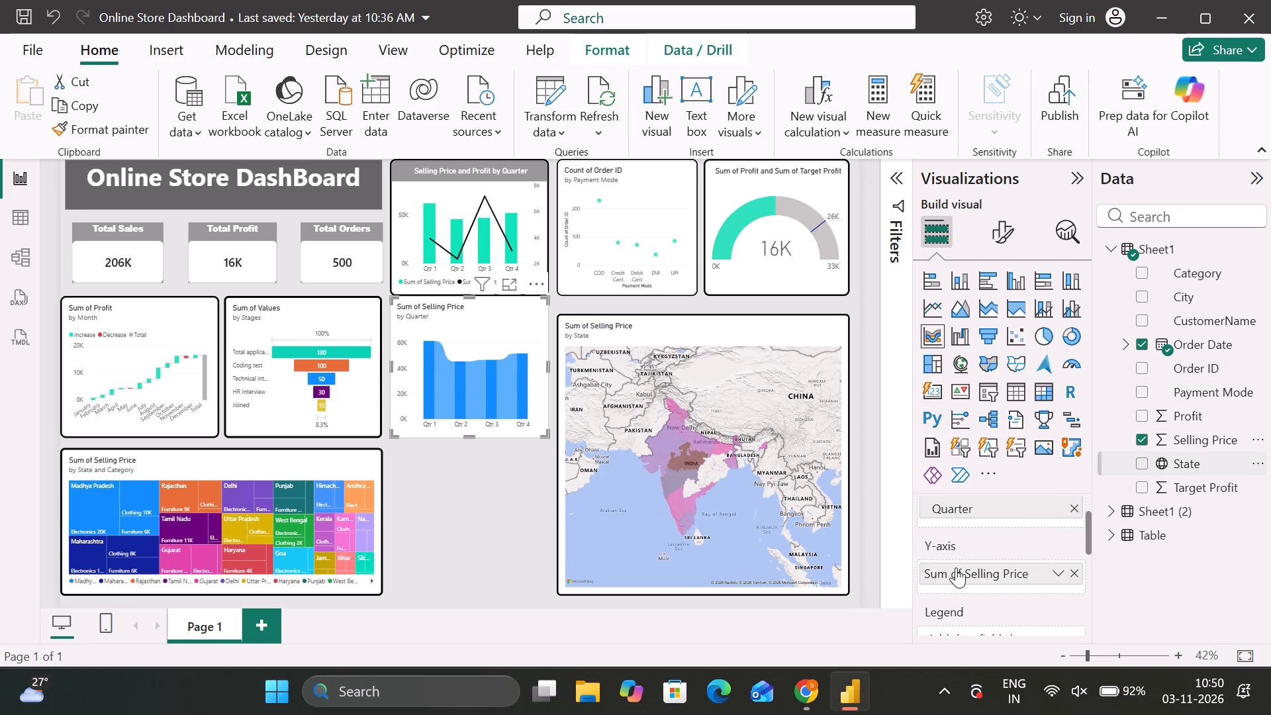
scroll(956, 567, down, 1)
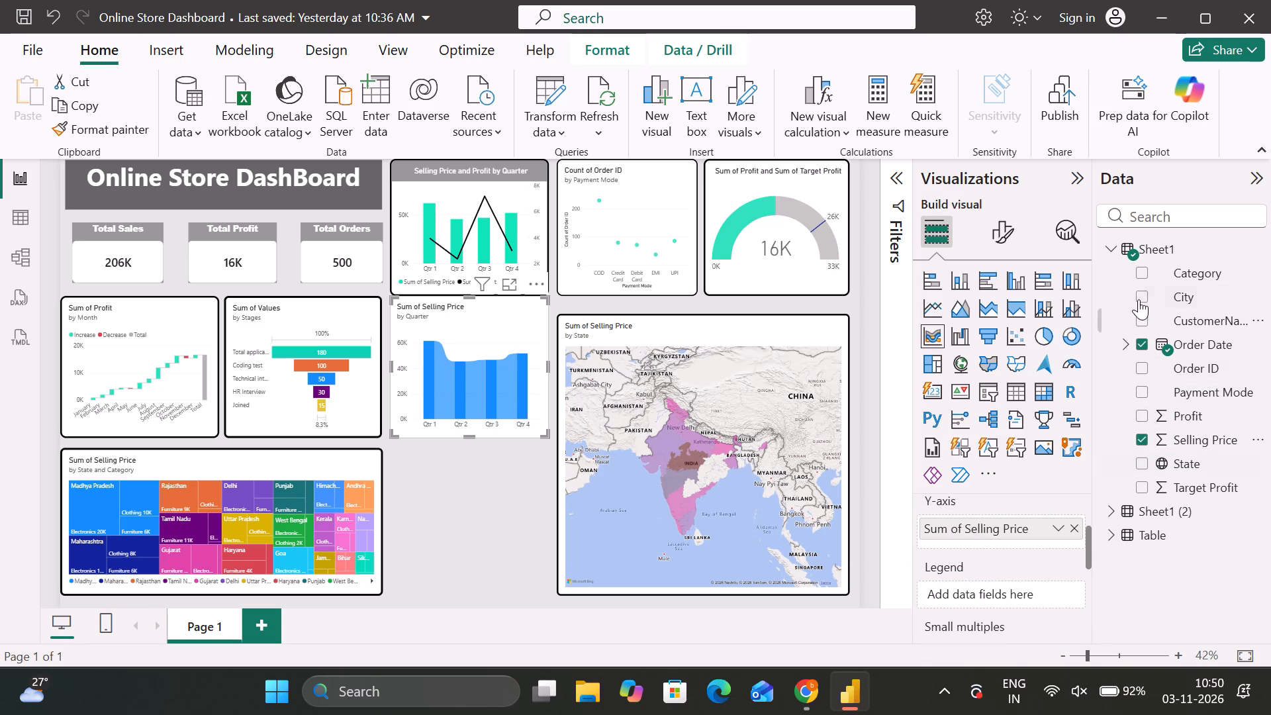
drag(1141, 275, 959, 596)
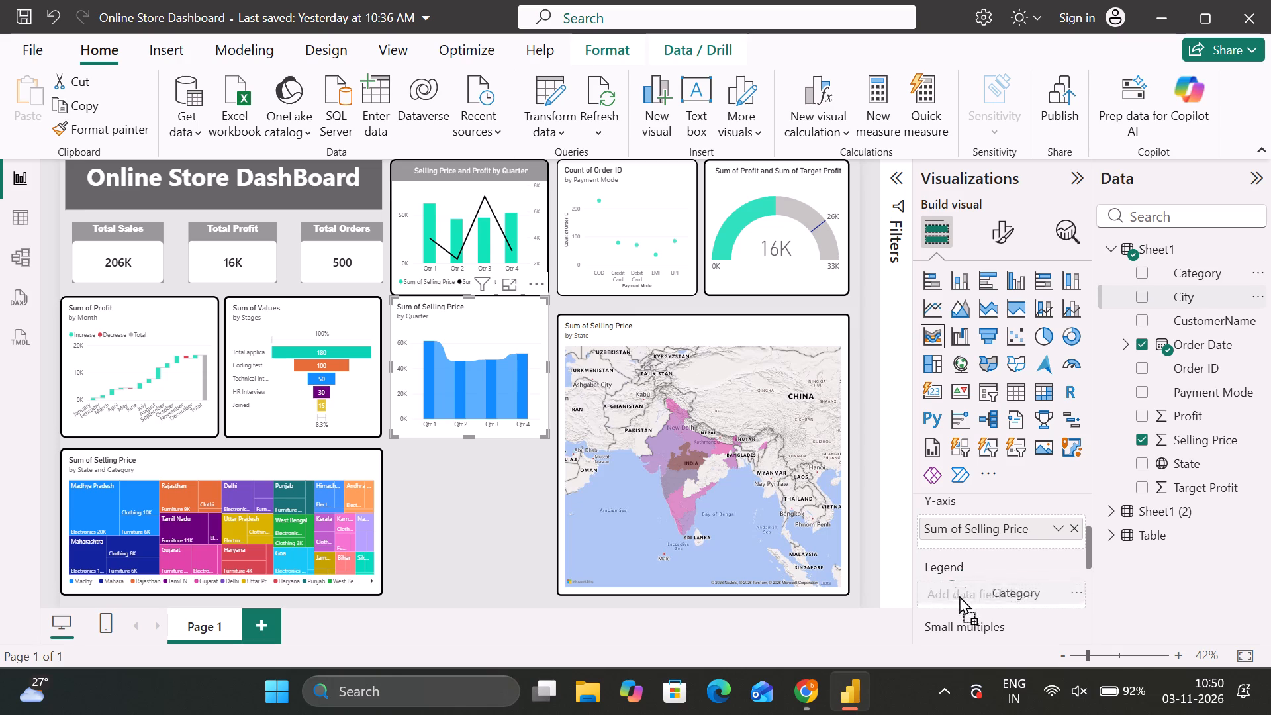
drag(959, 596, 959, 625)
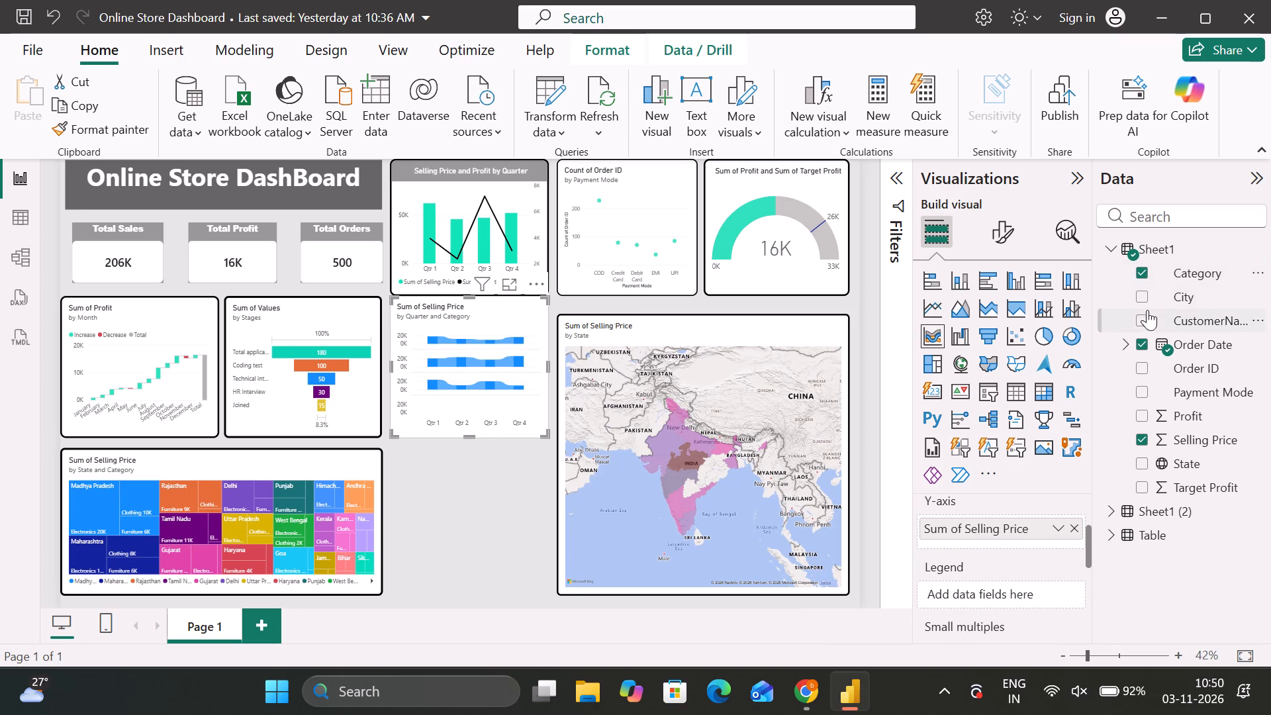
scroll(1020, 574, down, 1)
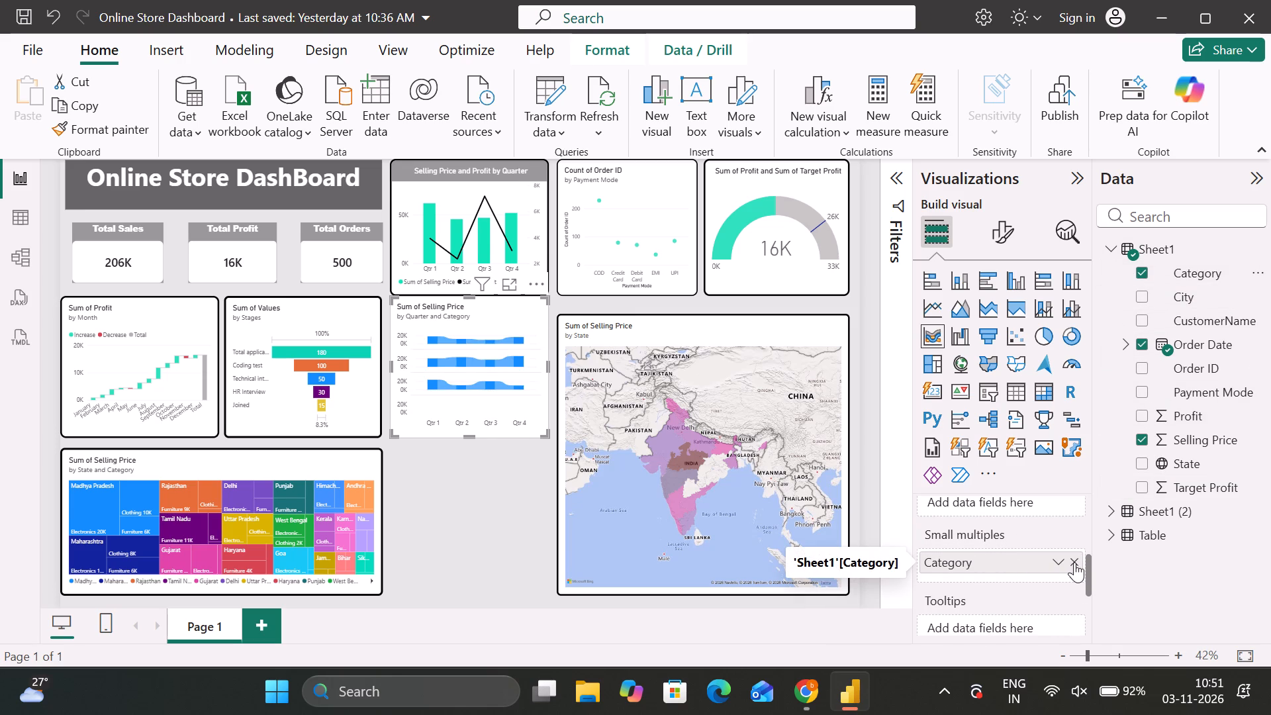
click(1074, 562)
Assign the Category field from Sheet1 to the ribbon chart's legend.
scroll(1032, 559, up, 1)
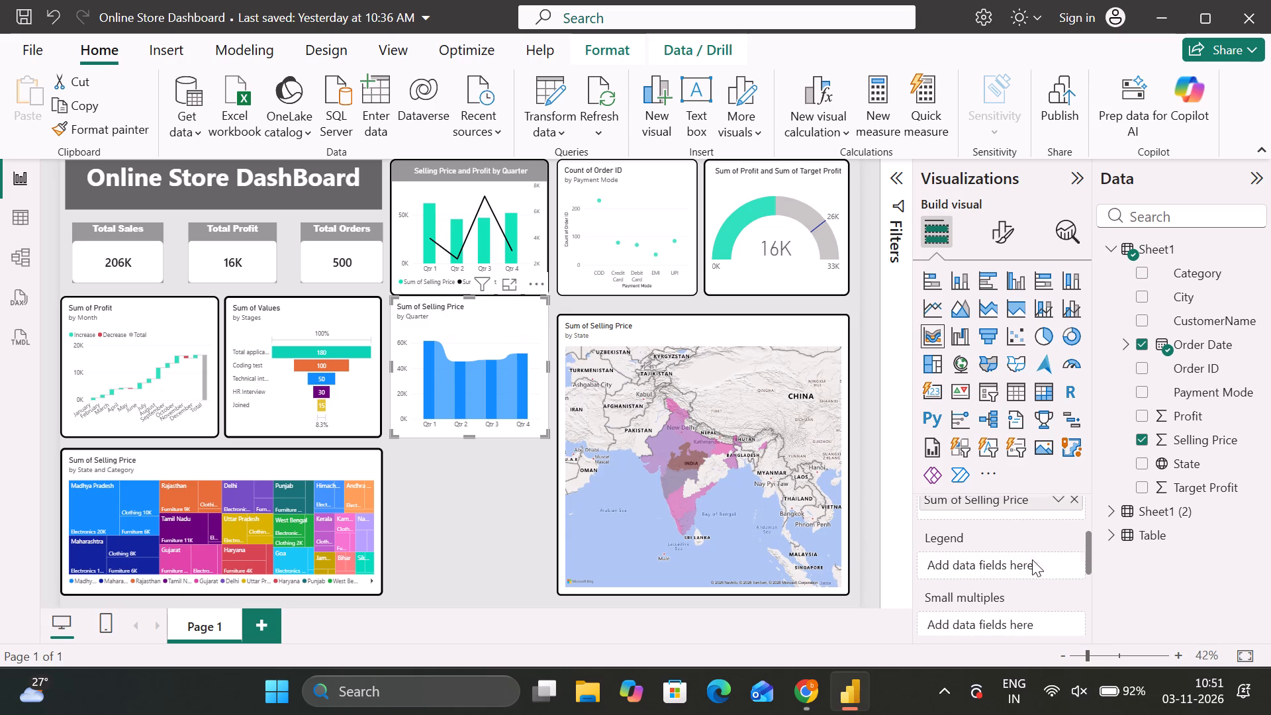
scroll(1032, 559, up, 1)
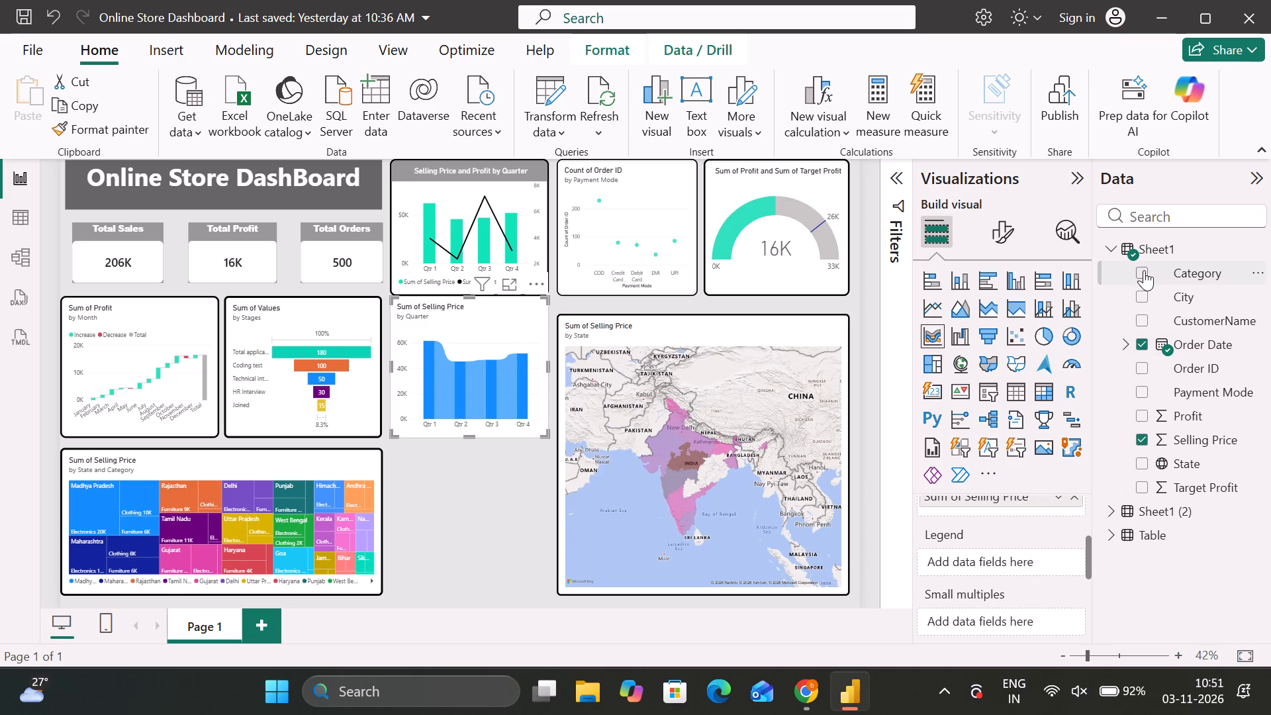
drag(1144, 270, 959, 554)
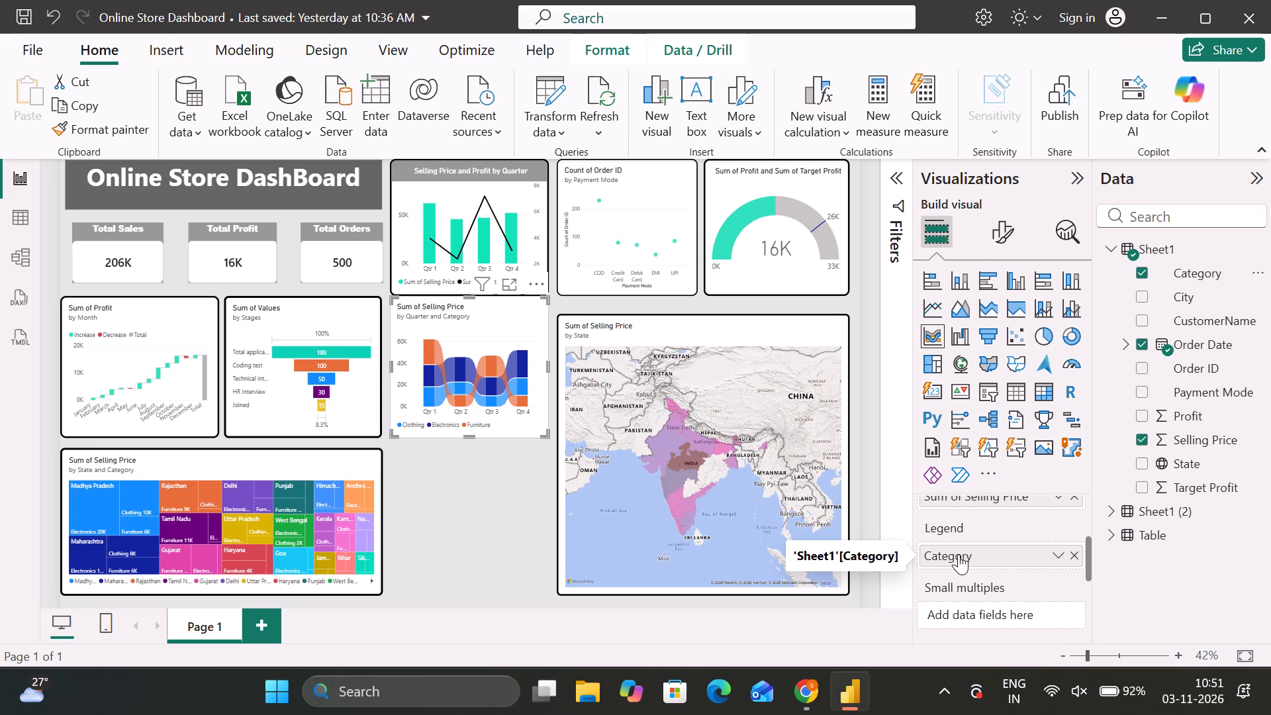
Format the ribbon chart's visual border in black with 10 px rounded corners and a 5 px width.
click(1007, 228)
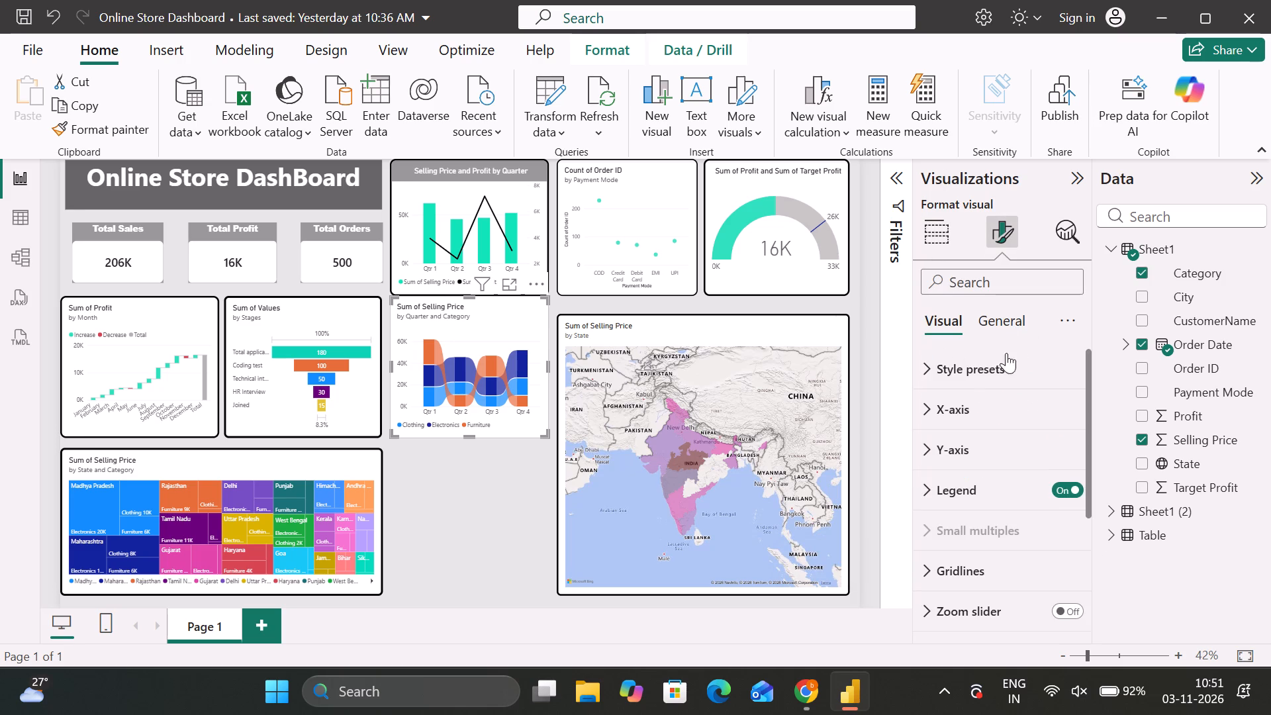
click(1000, 323)
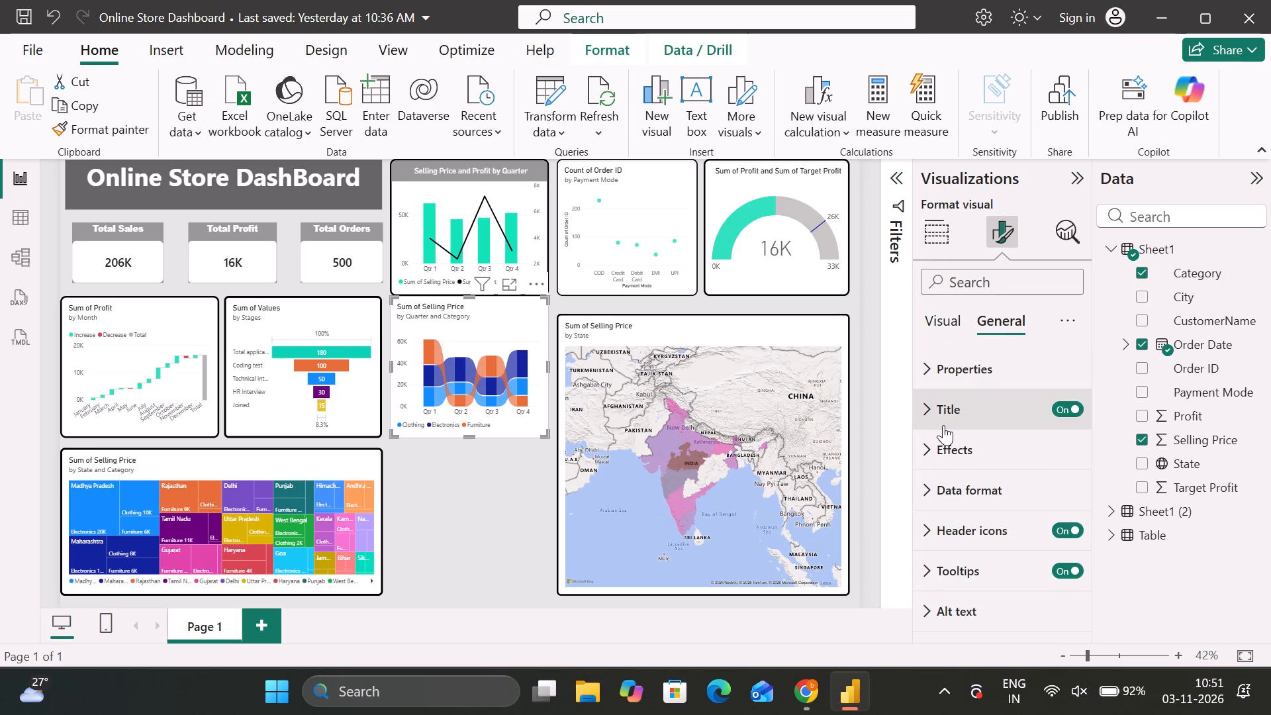
click(934, 448)
scroll(965, 514, down, 1)
click(929, 534)
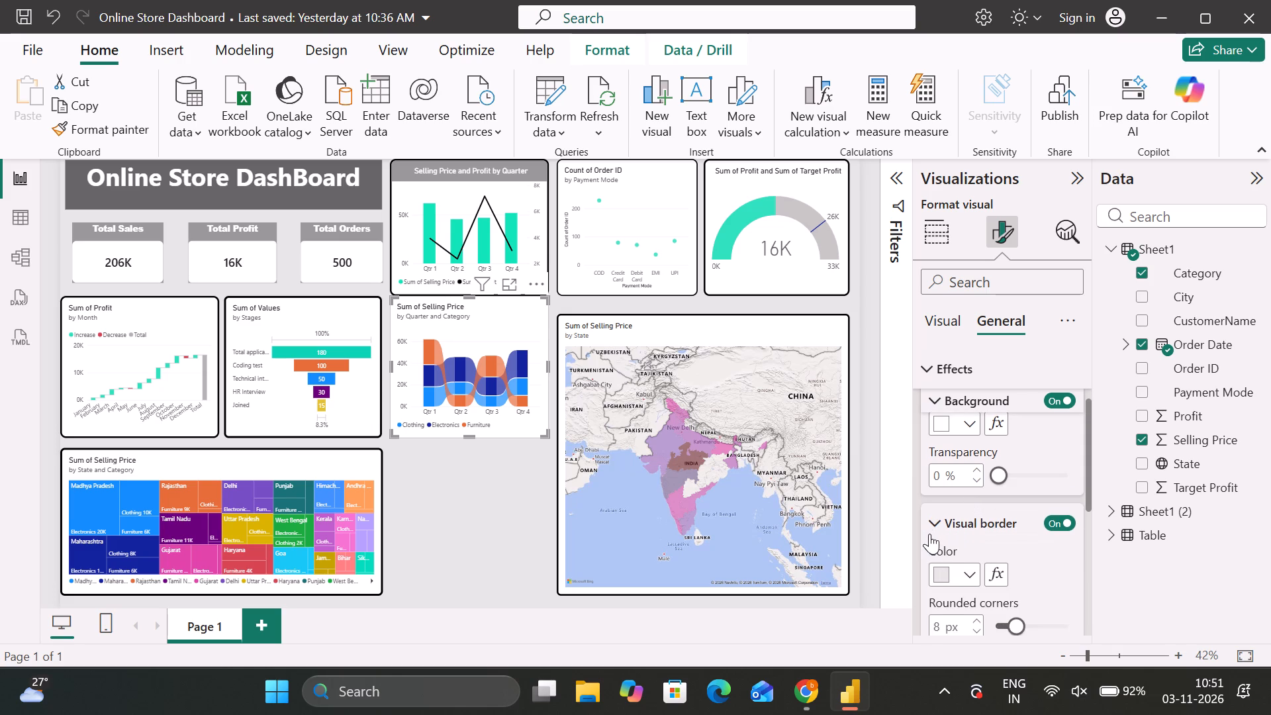
scroll(929, 534, down, 1)
click(970, 534)
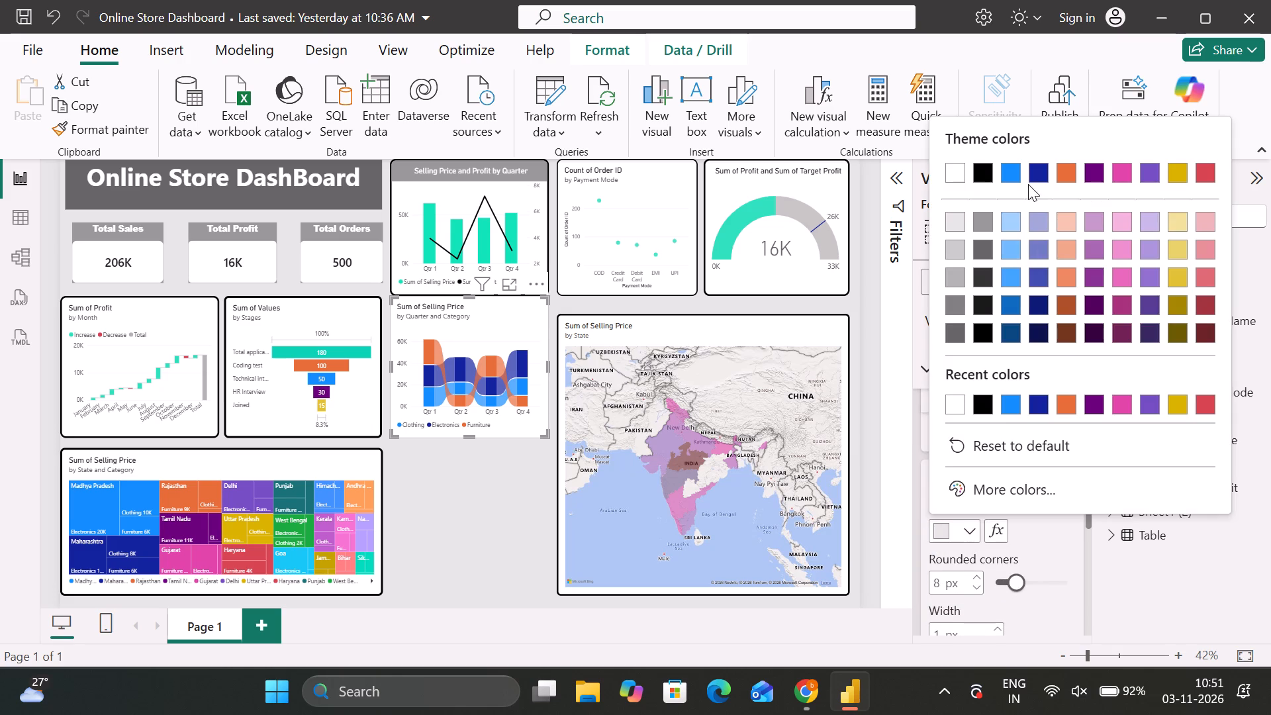
click(980, 171)
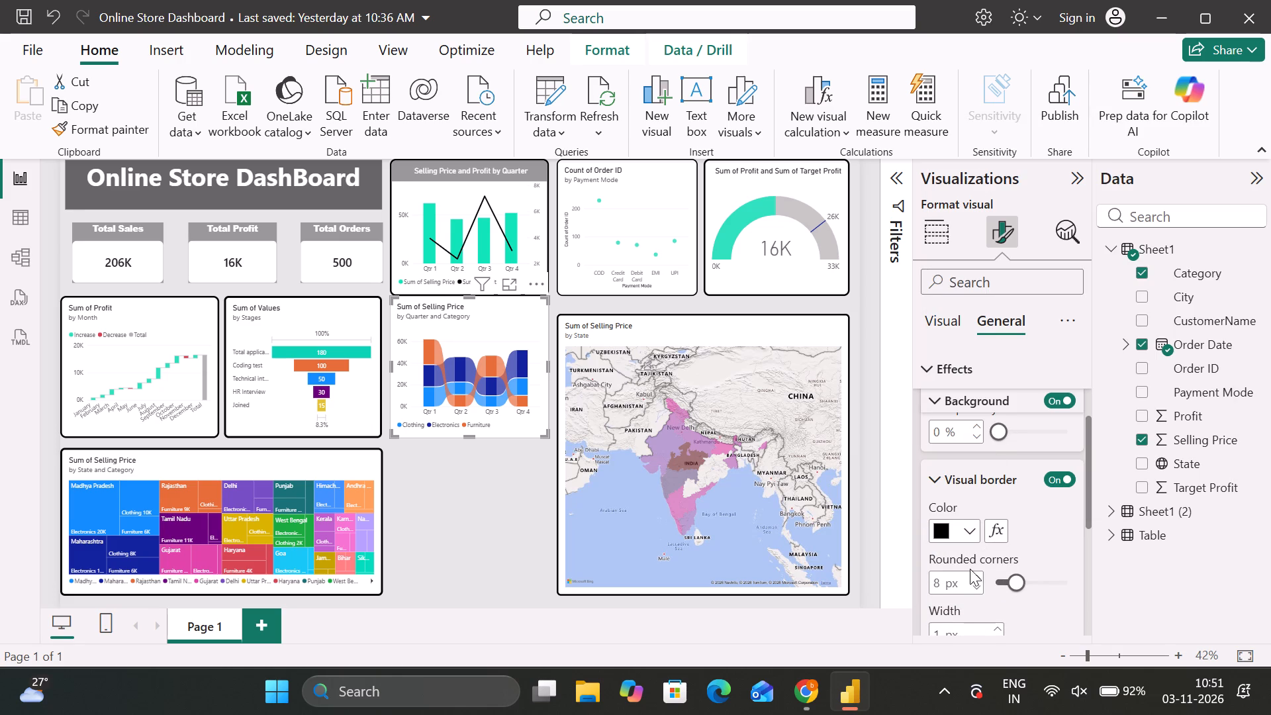
scroll(974, 573, down, 1)
triple_click(996, 569)
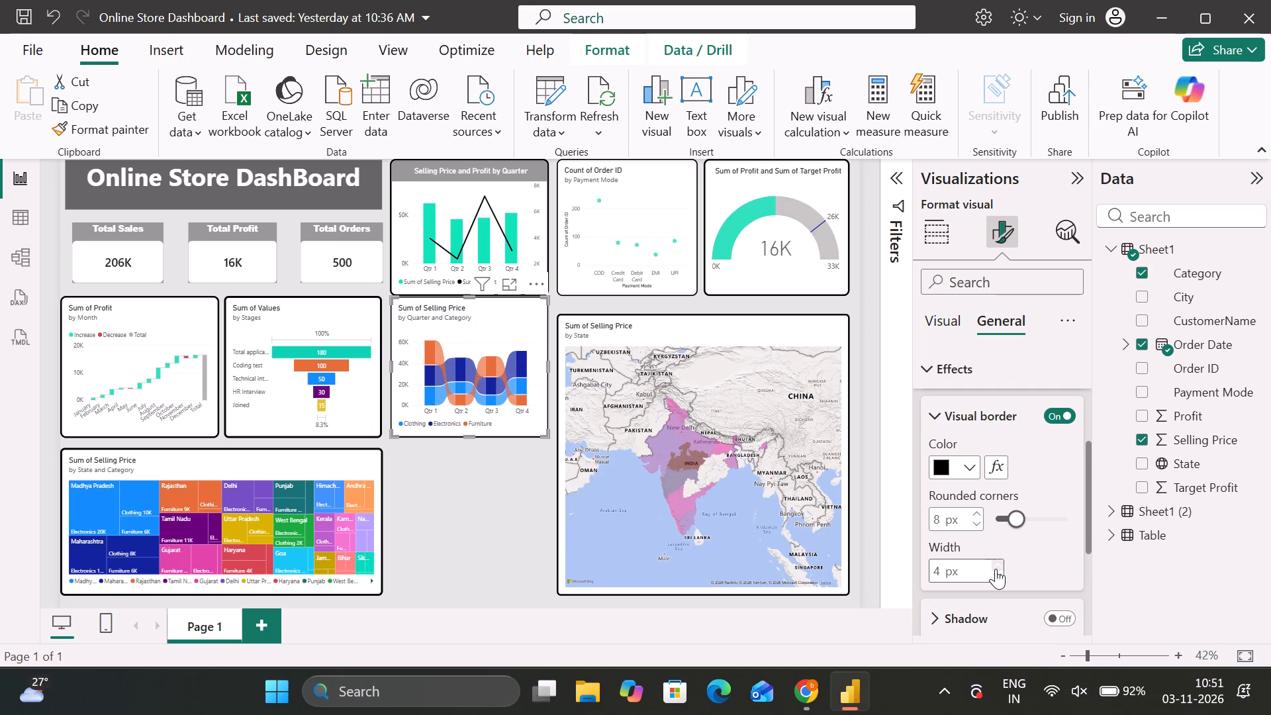
double_click(978, 515)
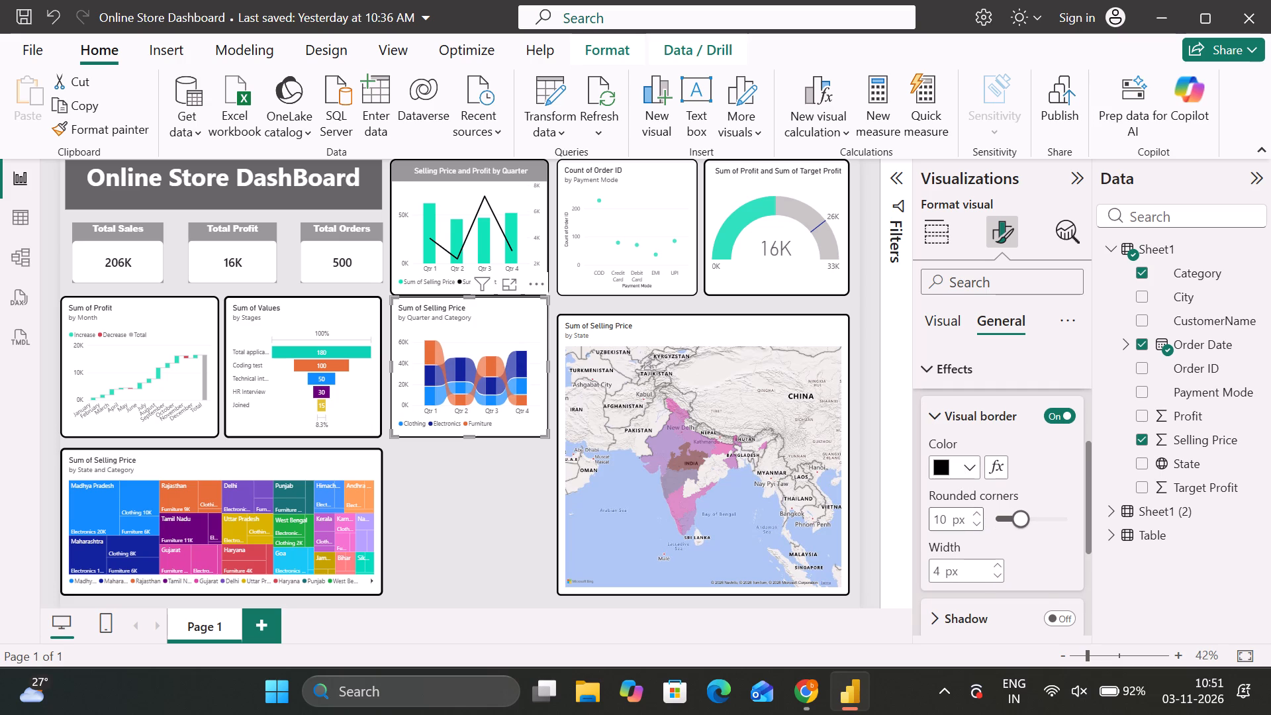
click(1001, 566)
click(486, 507)
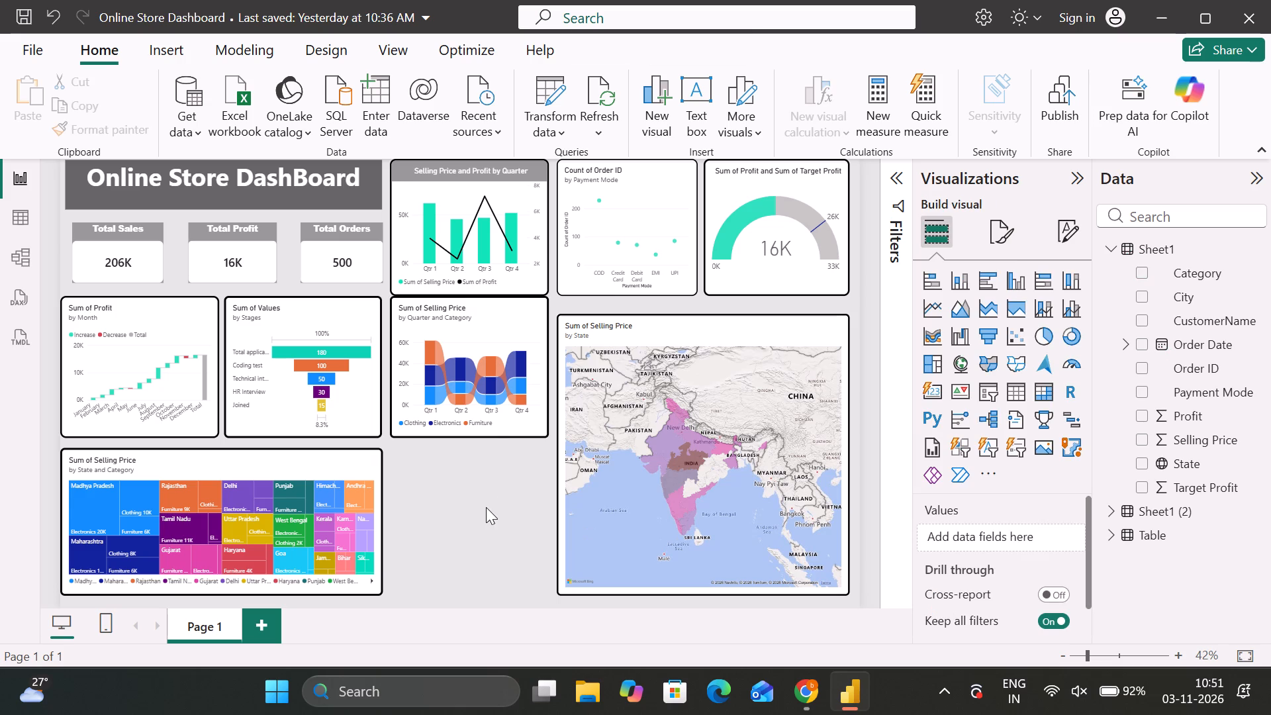
Narrow the ribbon chart slightly, keeping it directly below the Selling Price and Profit by Quarter chart.
drag(483, 387, 482, 393)
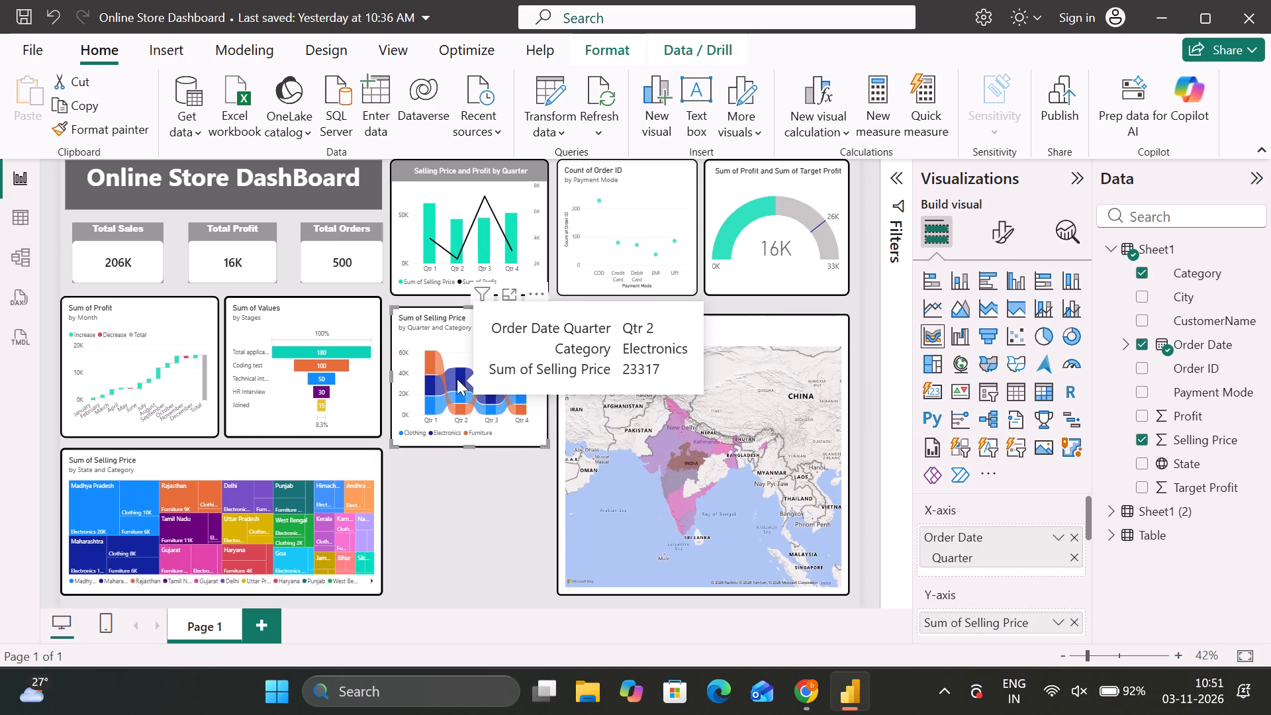
drag(458, 350, 458, 341)
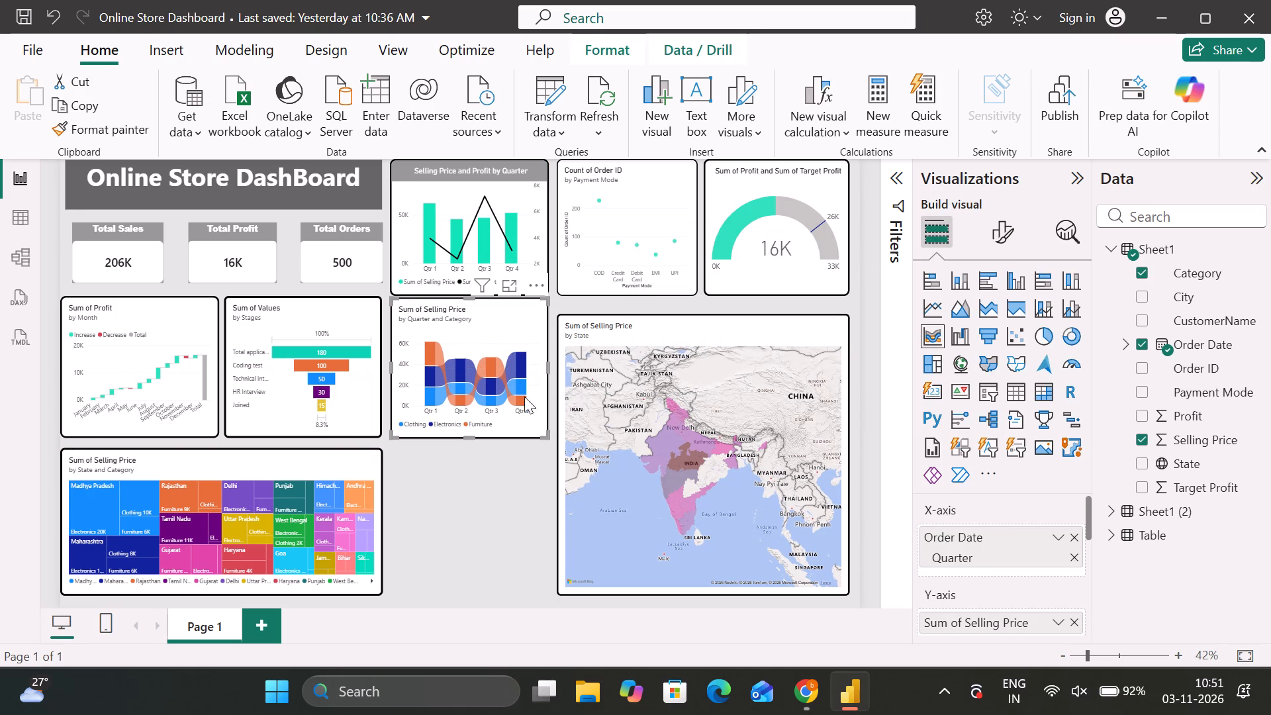
drag(542, 434, 535, 432)
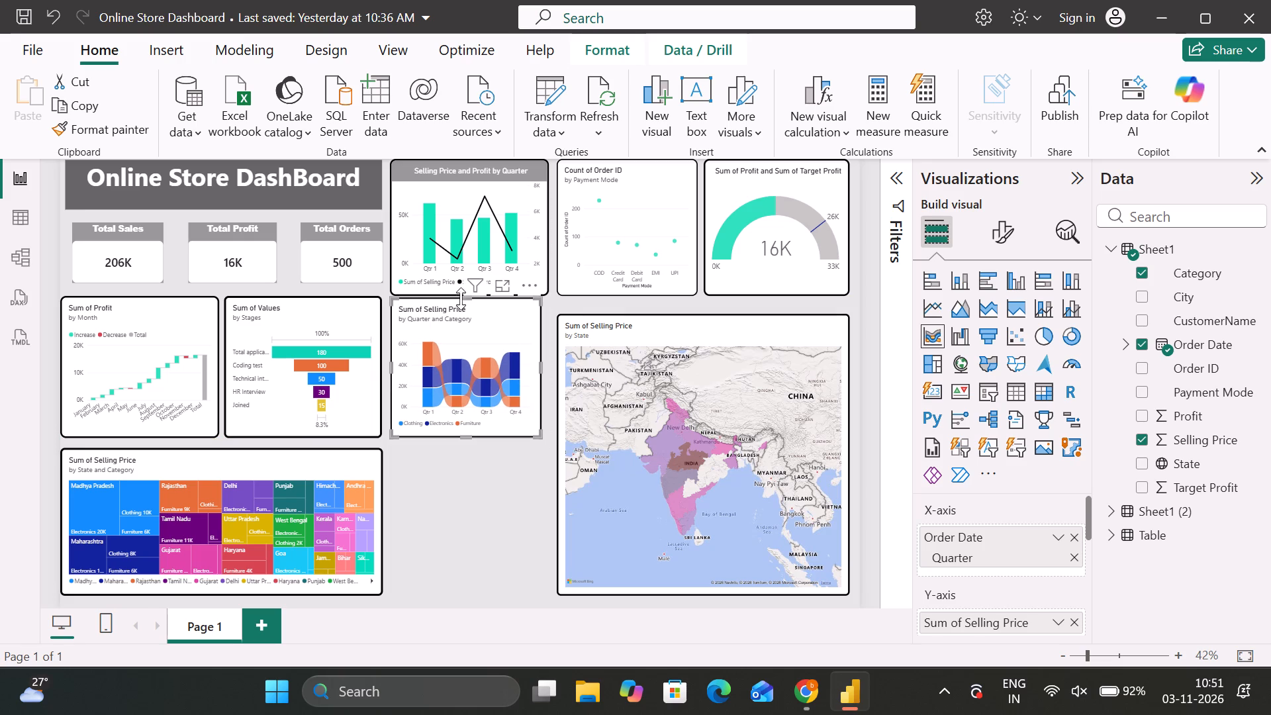
click(465, 302)
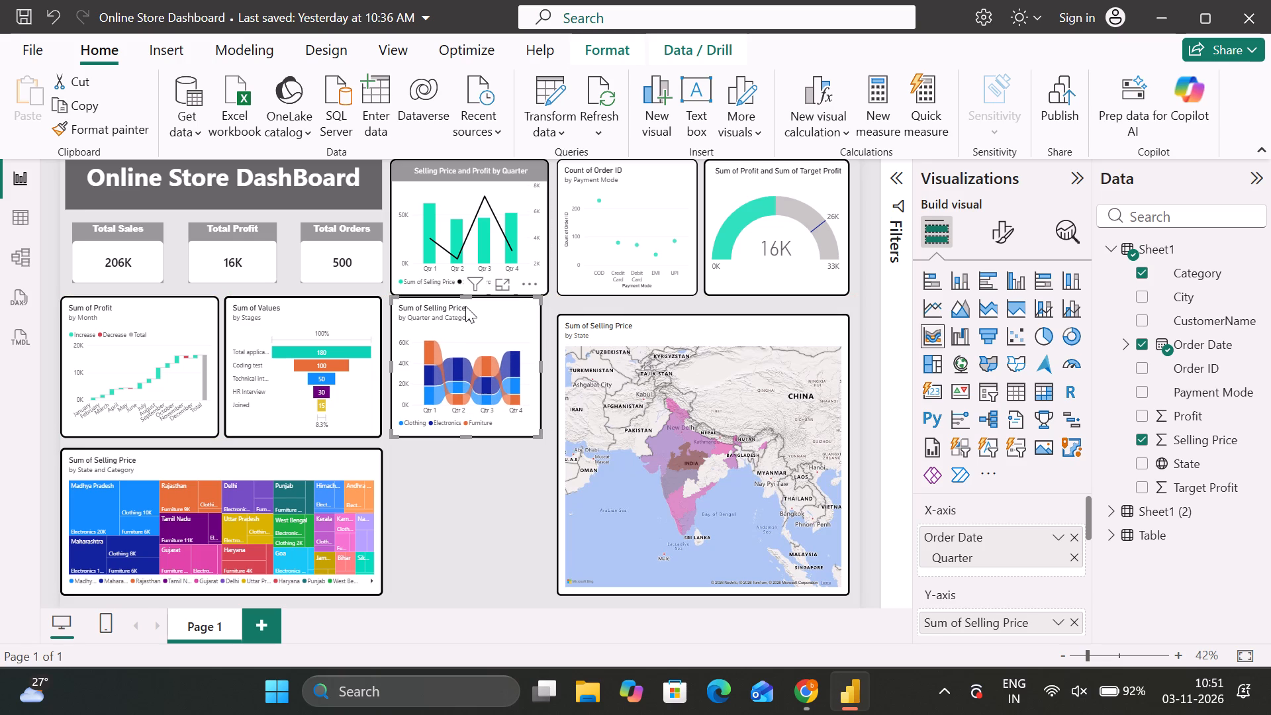
click(464, 487)
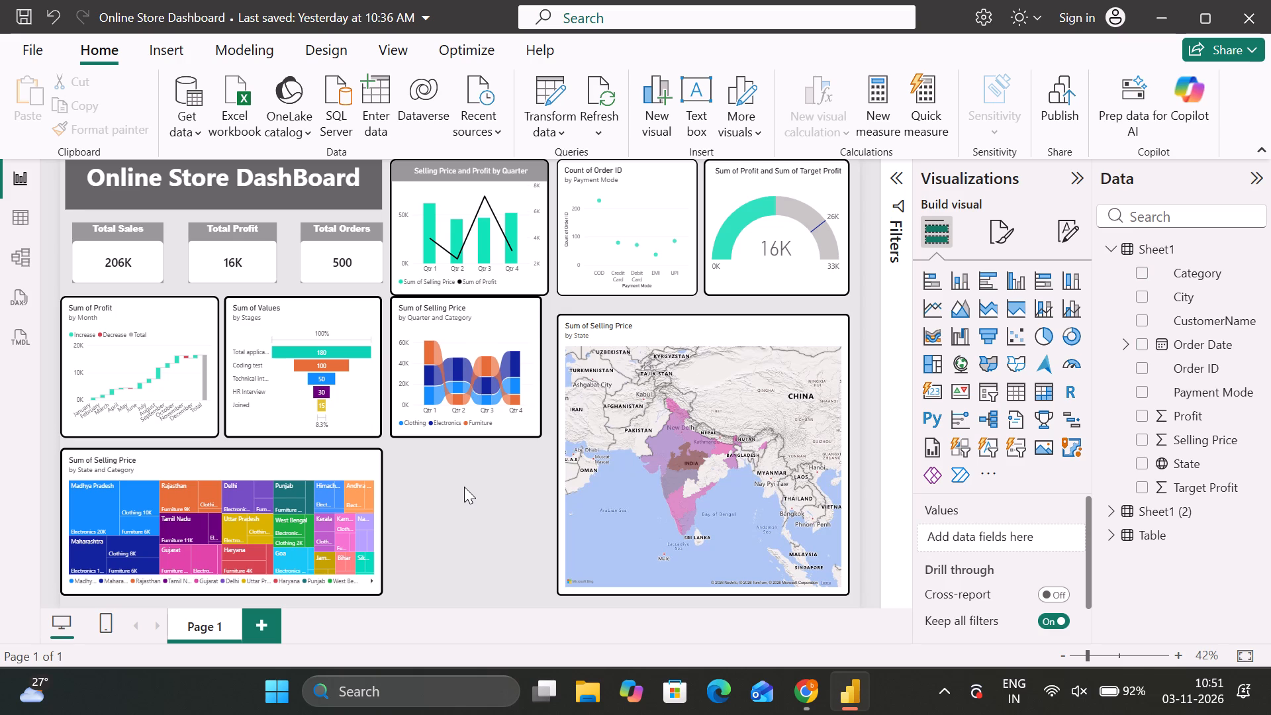
Move the ribbon chart down slightly to leave a small gap below the Selling Price and Profit by Quarter chart.
click(445, 354)
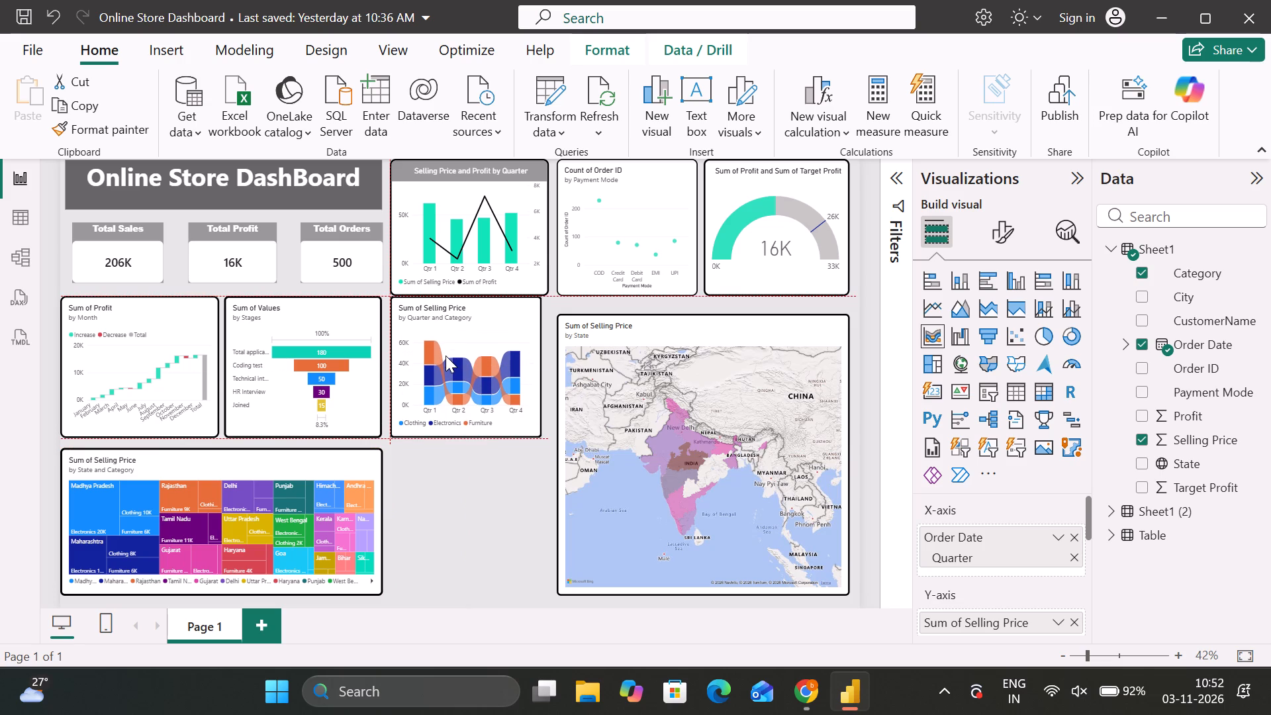
click(444, 461)
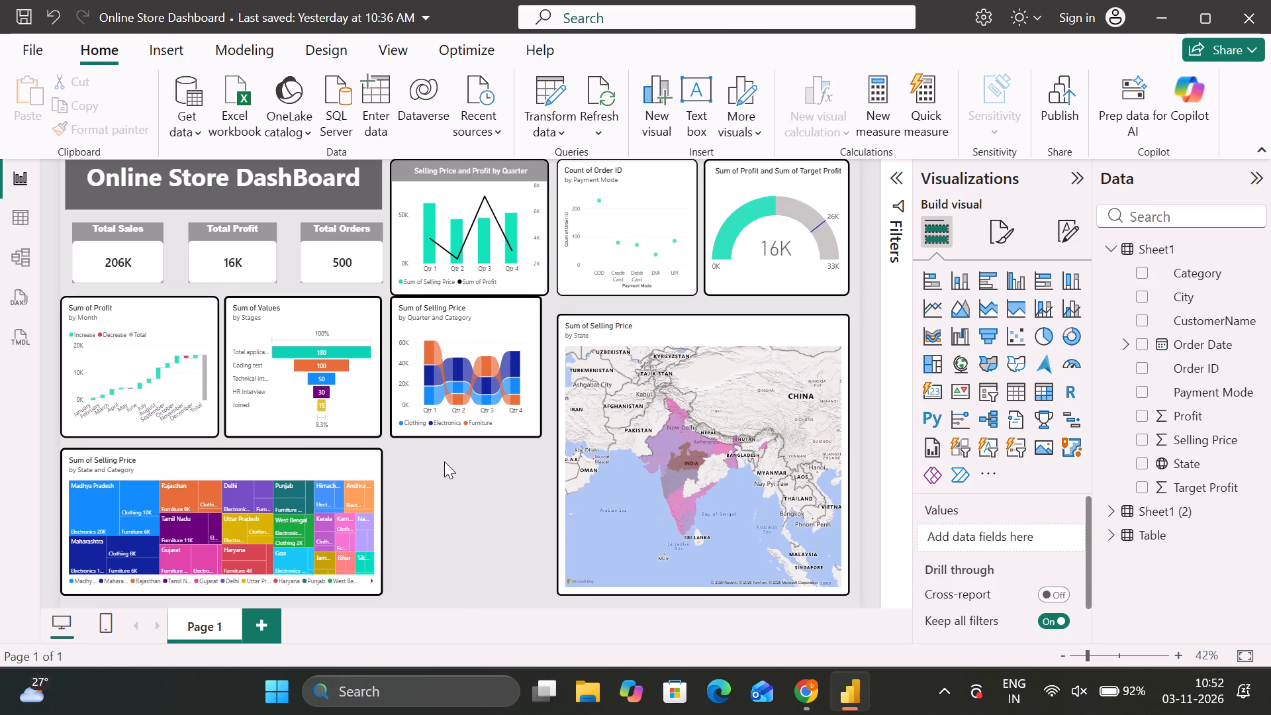
drag(450, 371, 450, 385)
drag(447, 356, 447, 354)
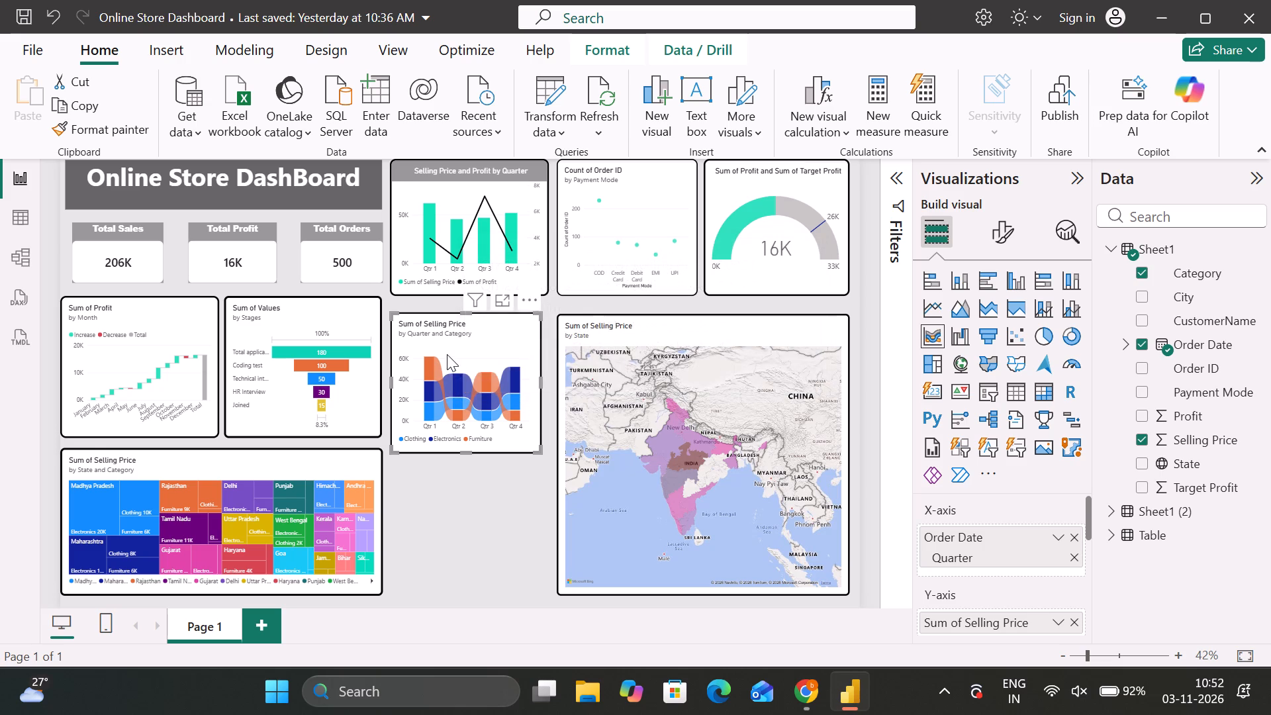
drag(447, 354, 446, 350)
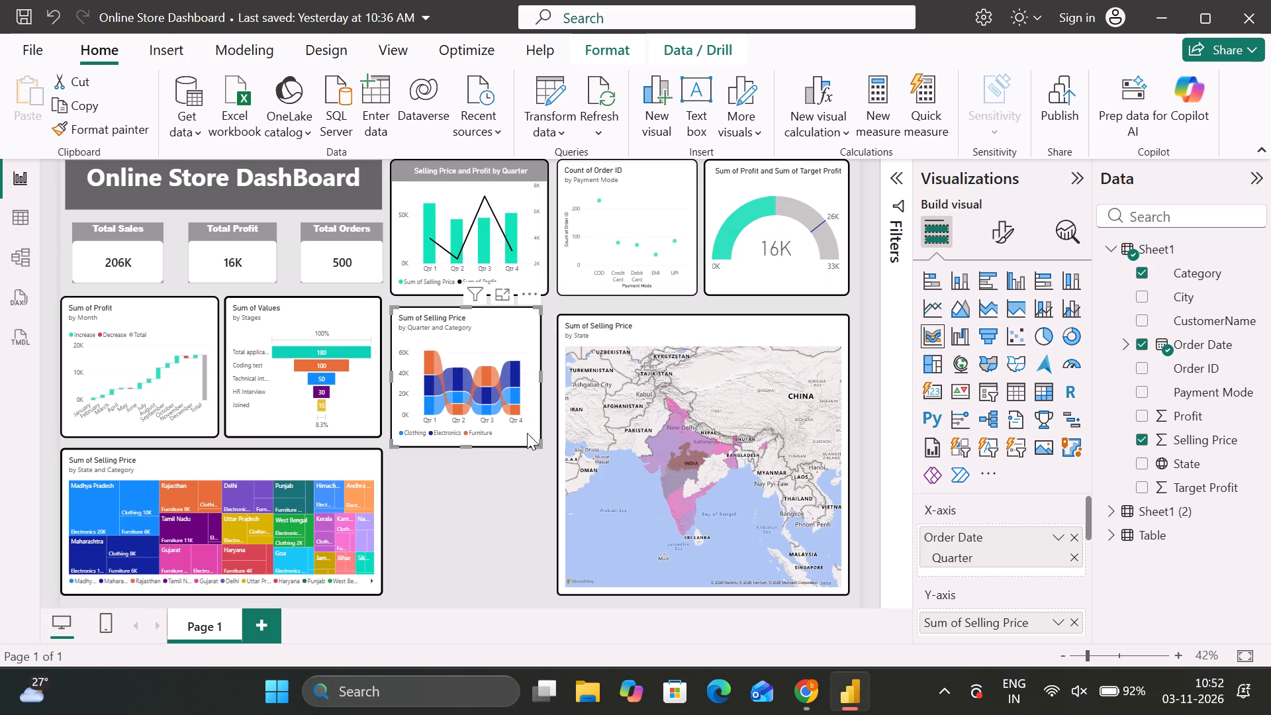
click(540, 442)
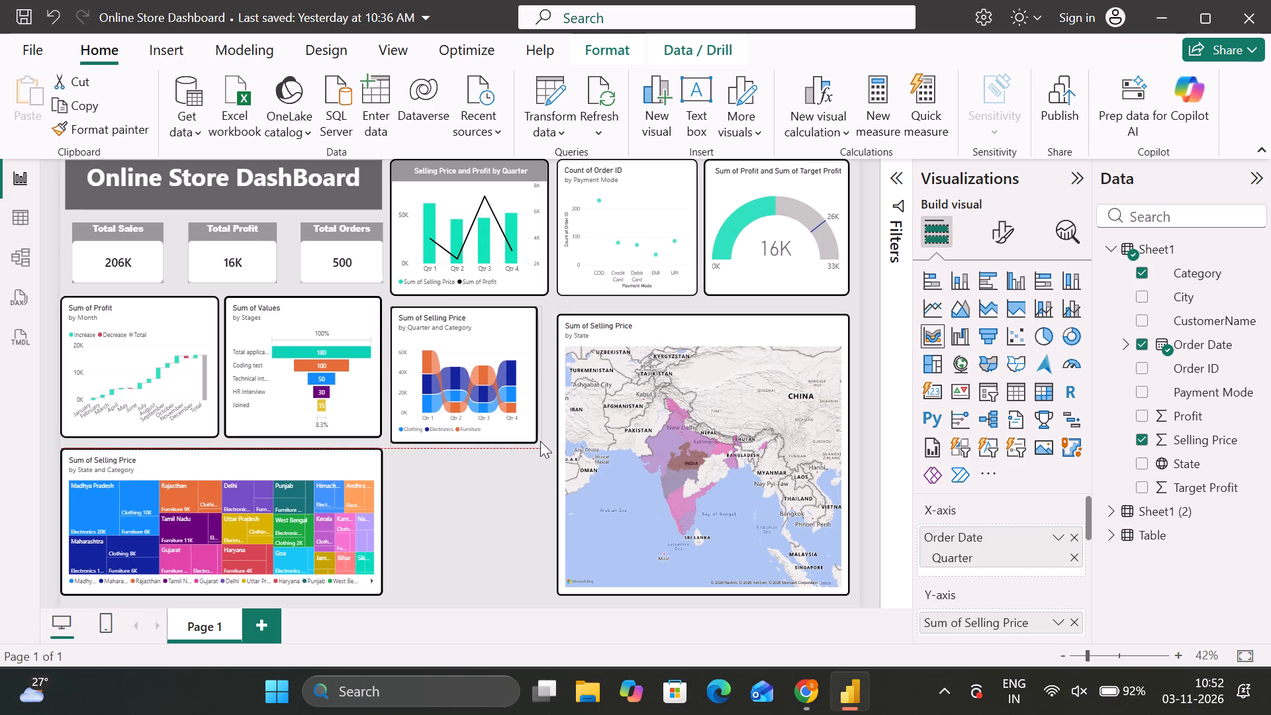
click(457, 512)
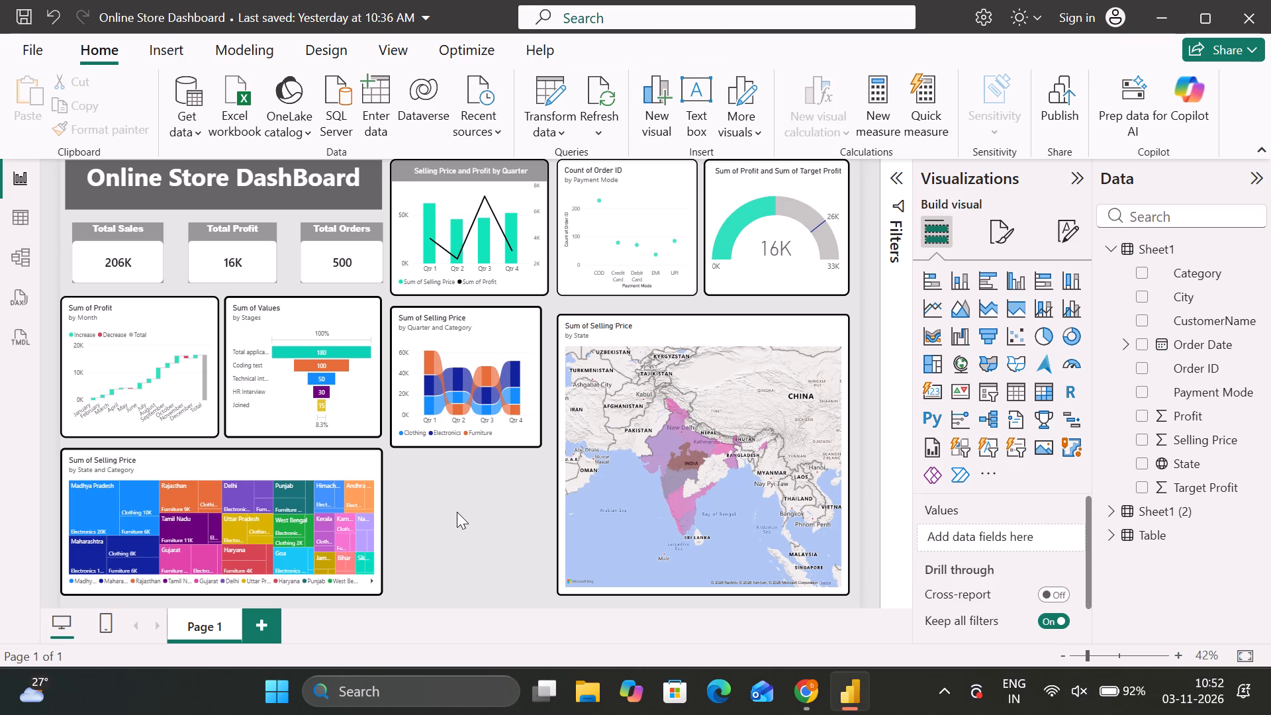
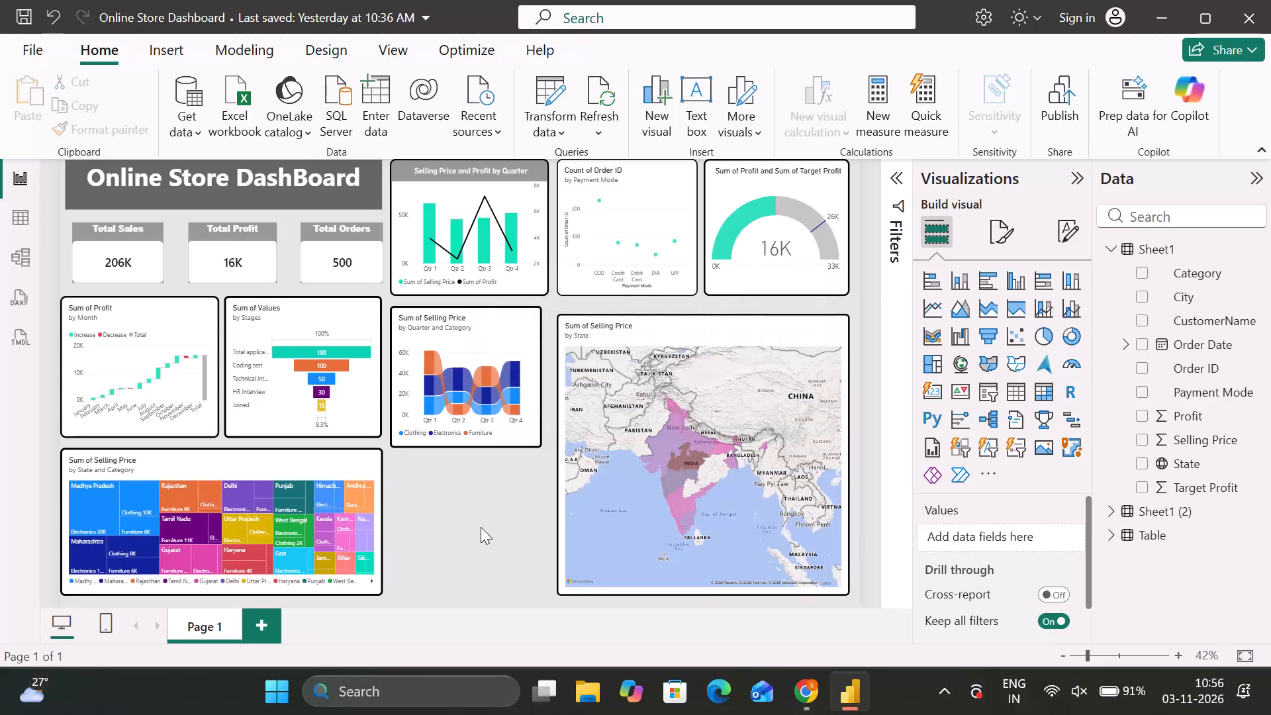
Apply the Data labels style preset to the ribbon chart of selling price by quarter and category.
click(994, 238)
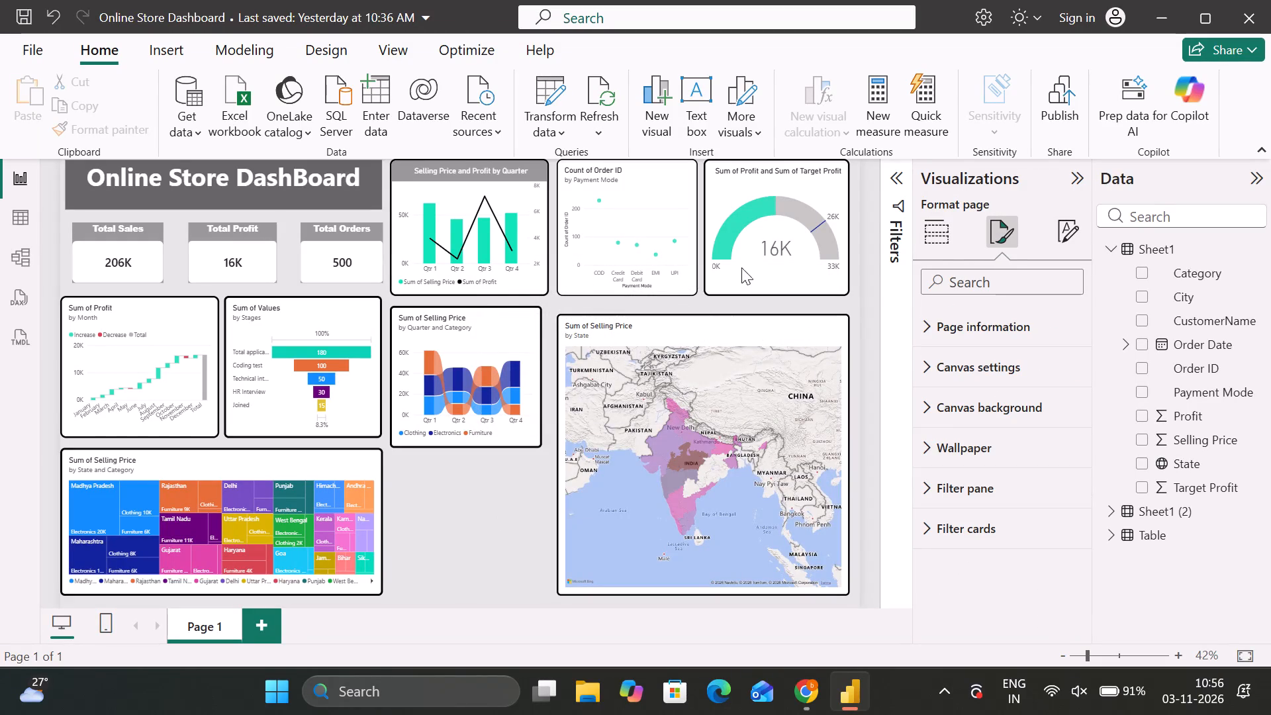
click(484, 330)
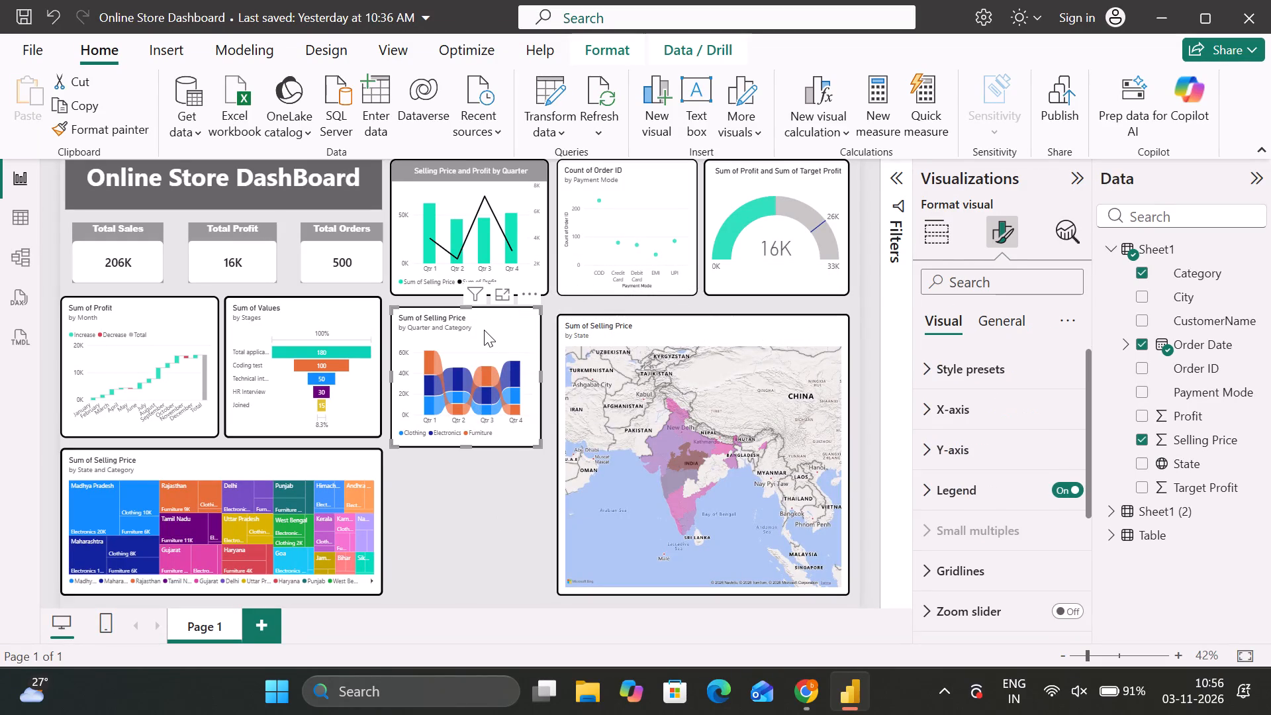
click(933, 366)
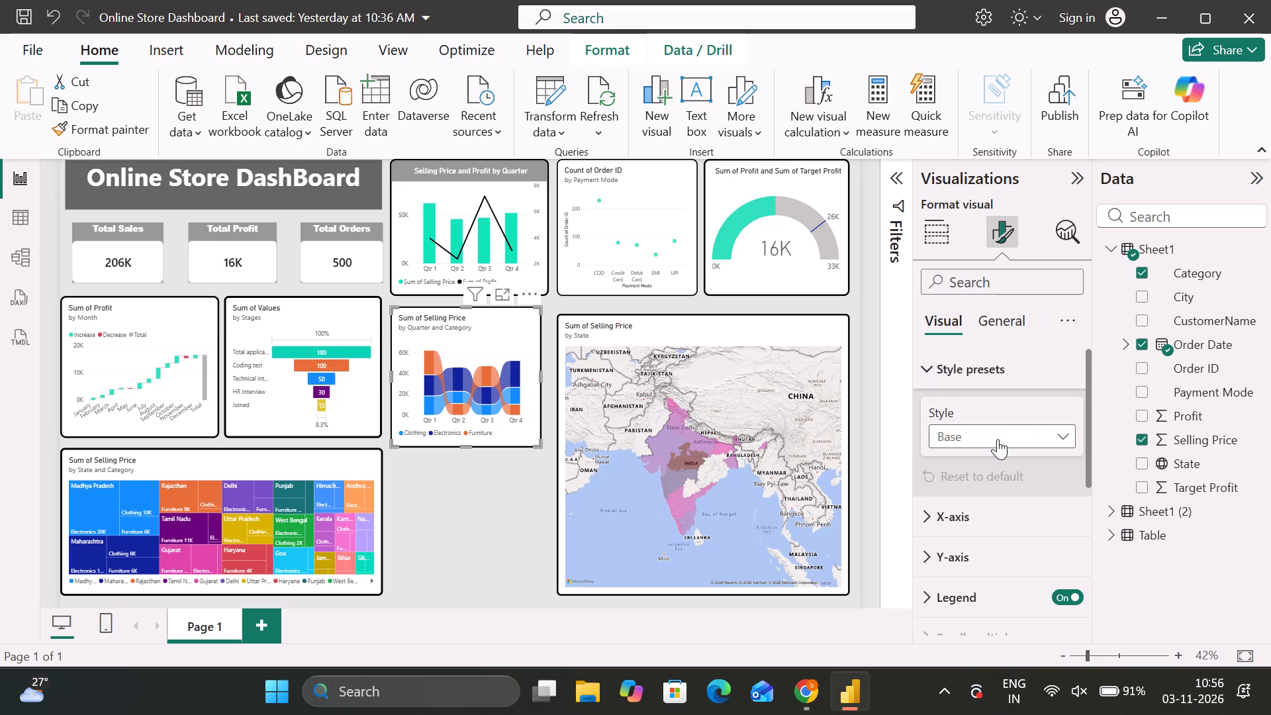
click(998, 439)
click(974, 485)
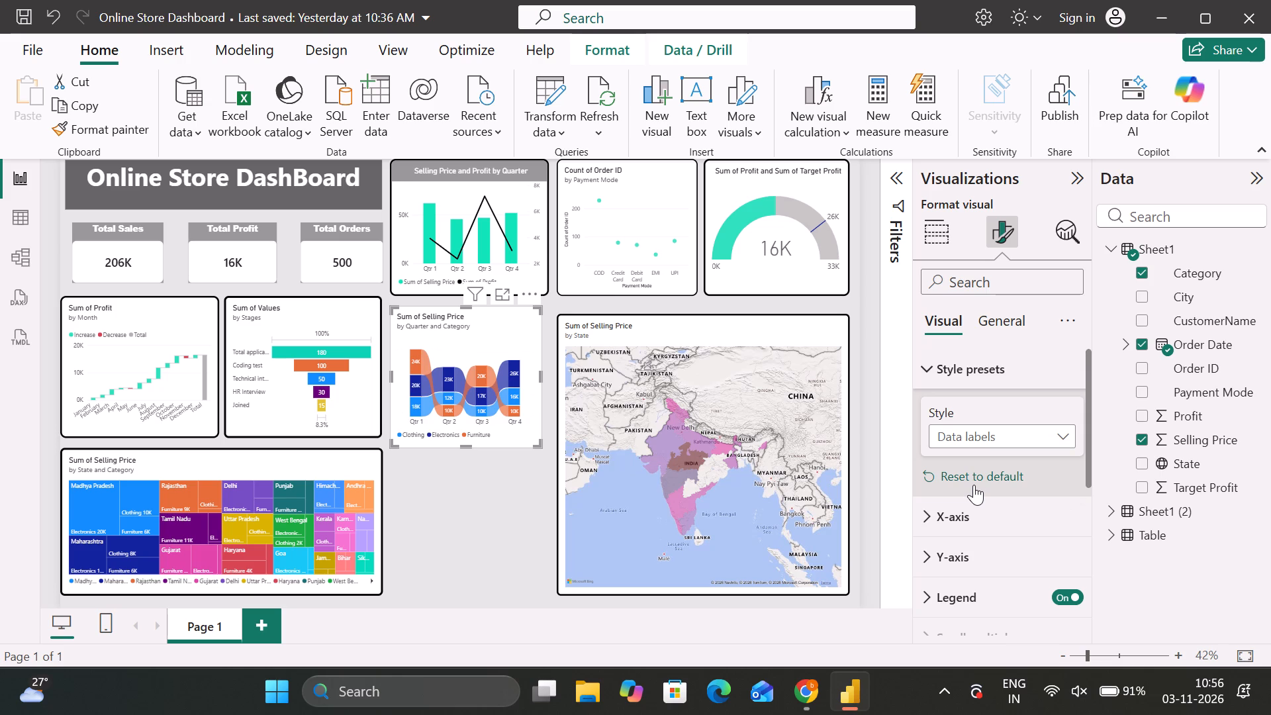
click(957, 374)
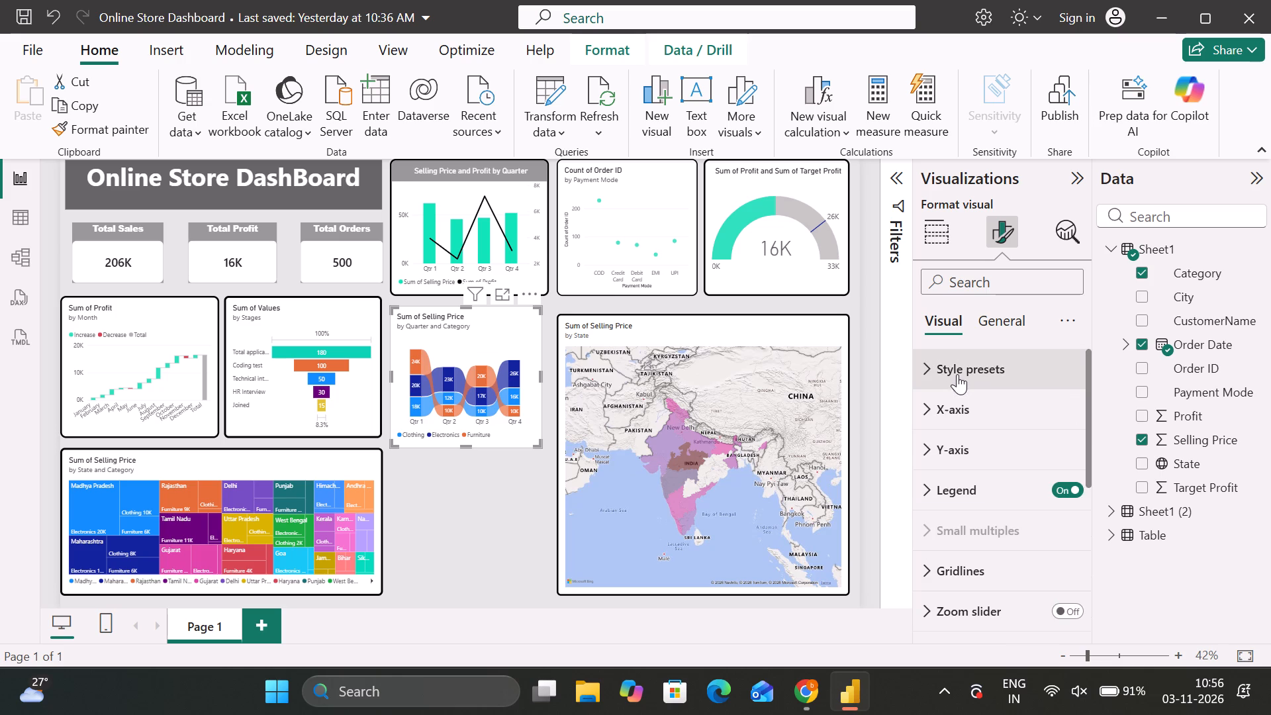
Examine the ribbon chart's X-axis formatting options, including its values and title settings.
click(957, 398)
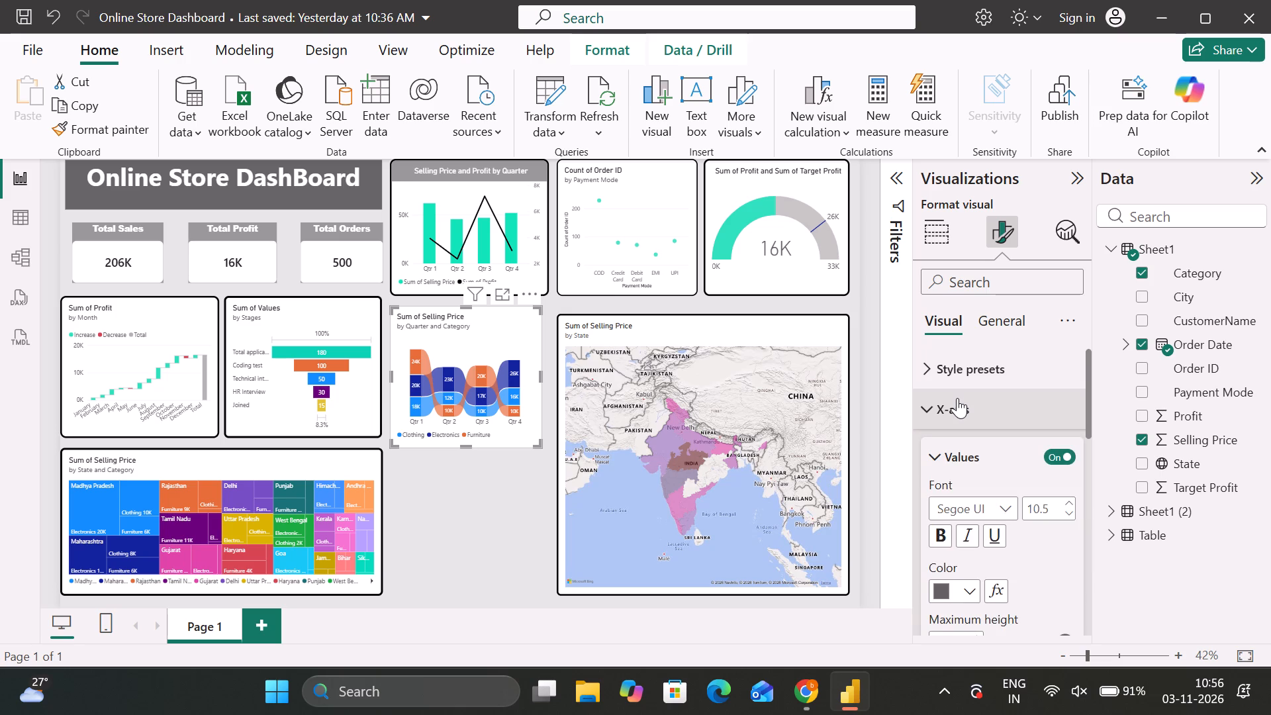
scroll(959, 455, down, 2)
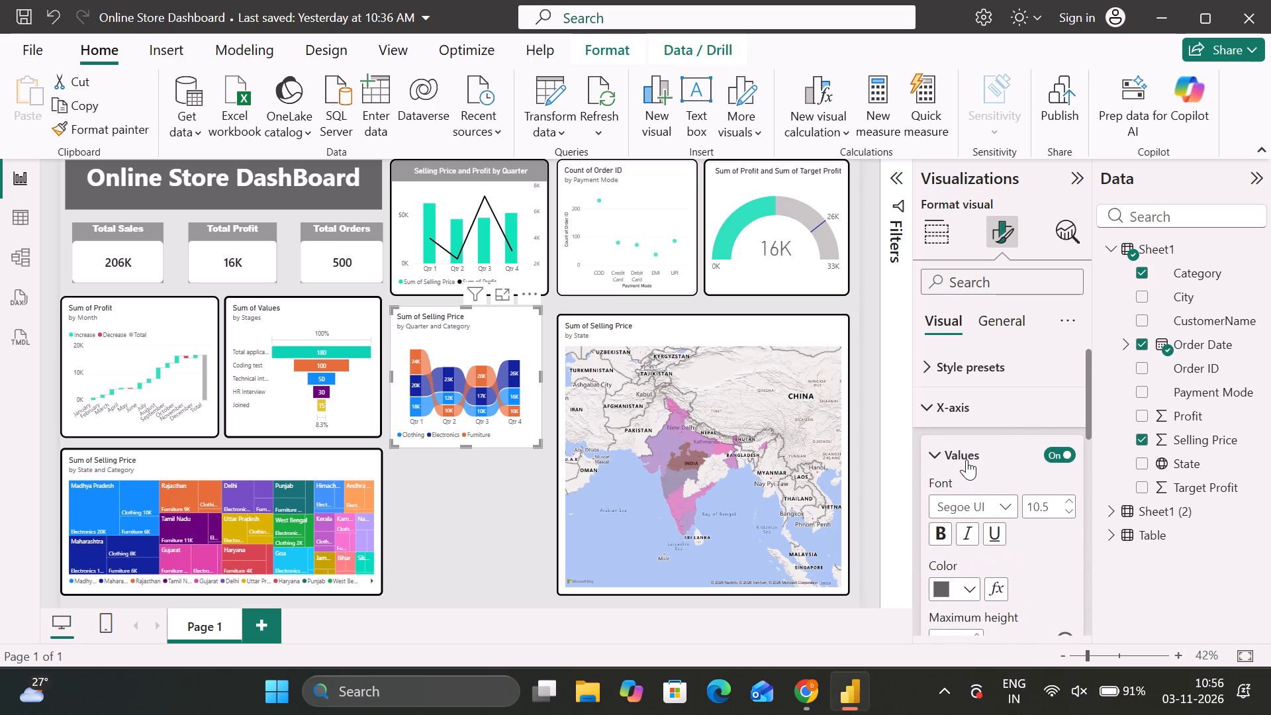
scroll(966, 459, down, 1)
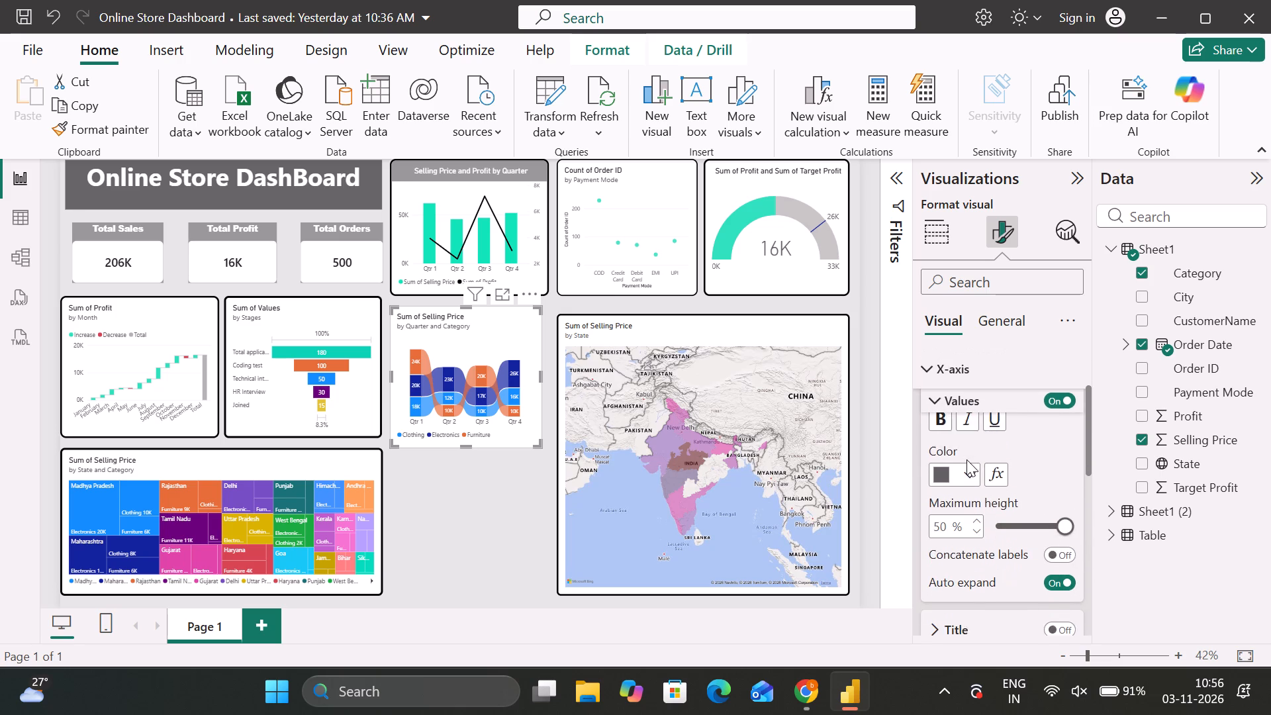
scroll(966, 459, down, 2)
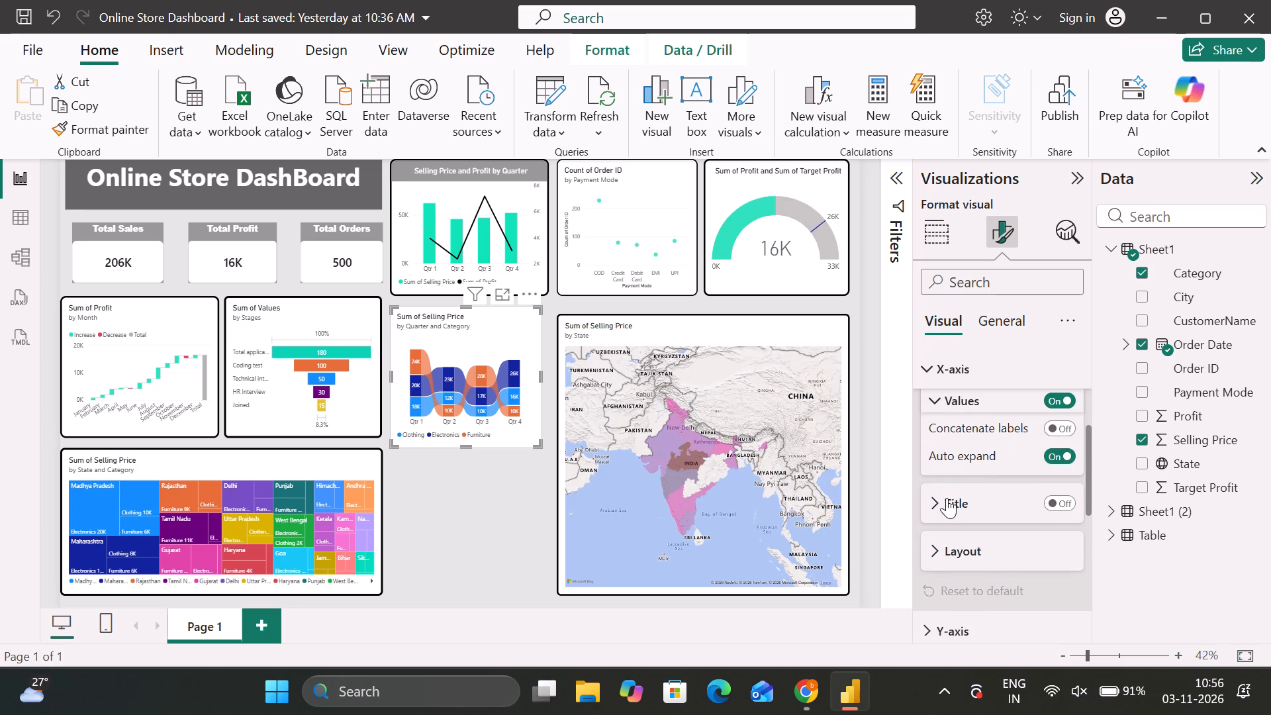
click(947, 499)
scroll(947, 499, down, 1)
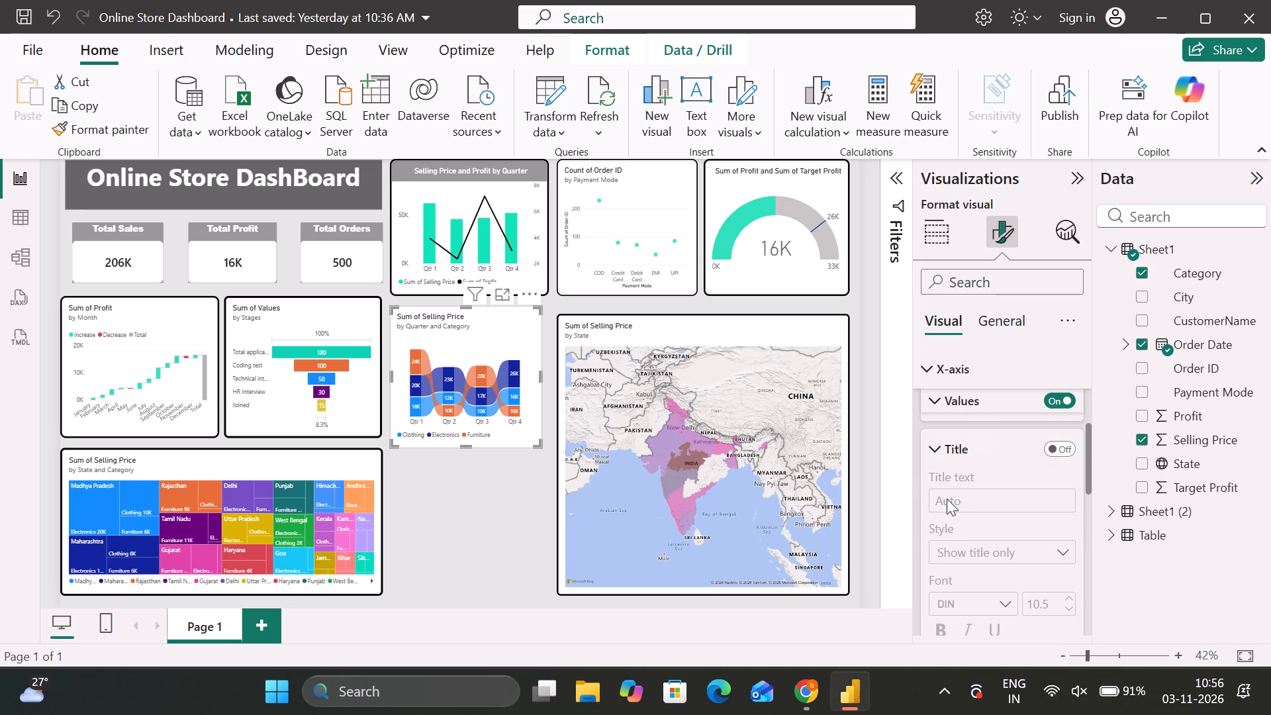
scroll(947, 499, up, 2)
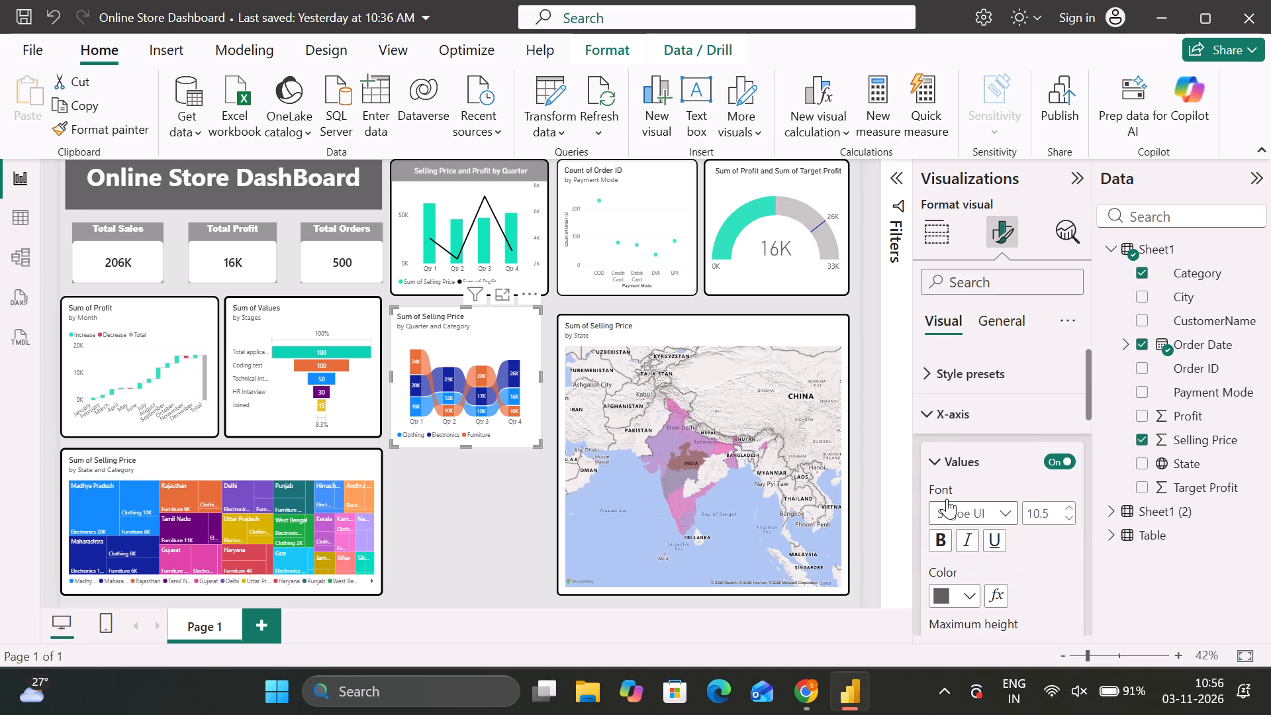
scroll(947, 499, up, 1)
click(953, 464)
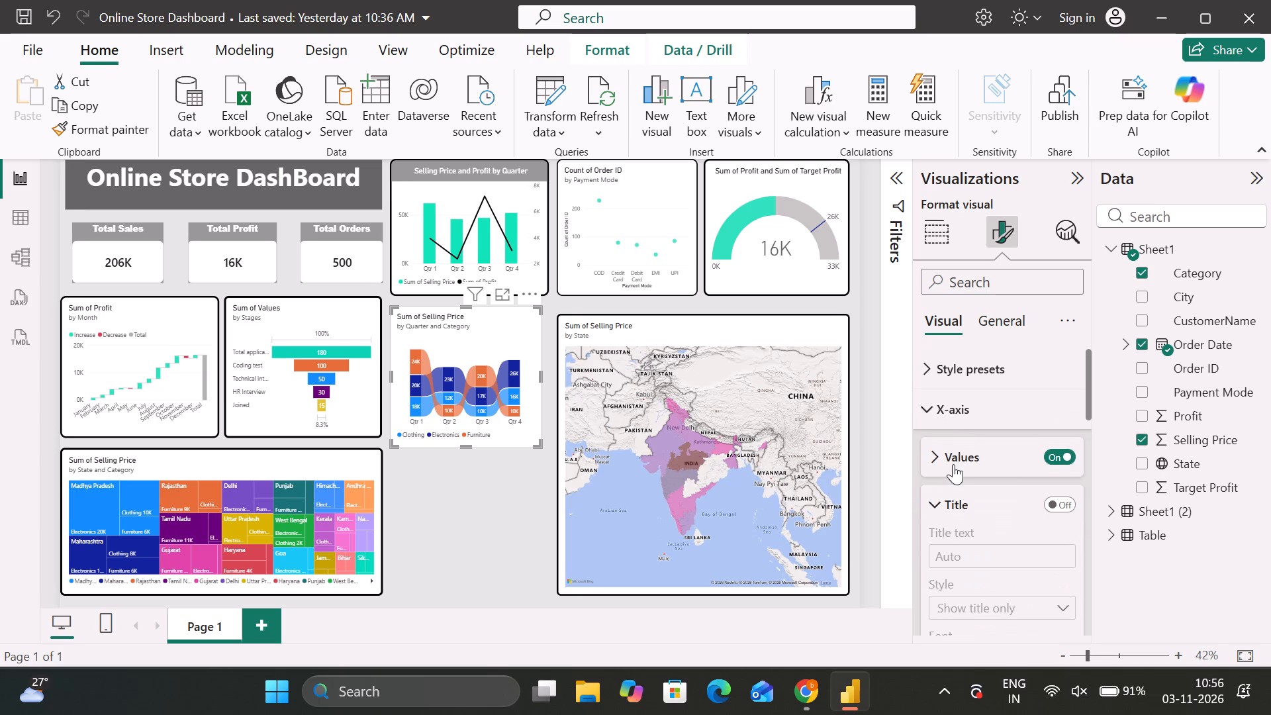
scroll(953, 518, down, 4)
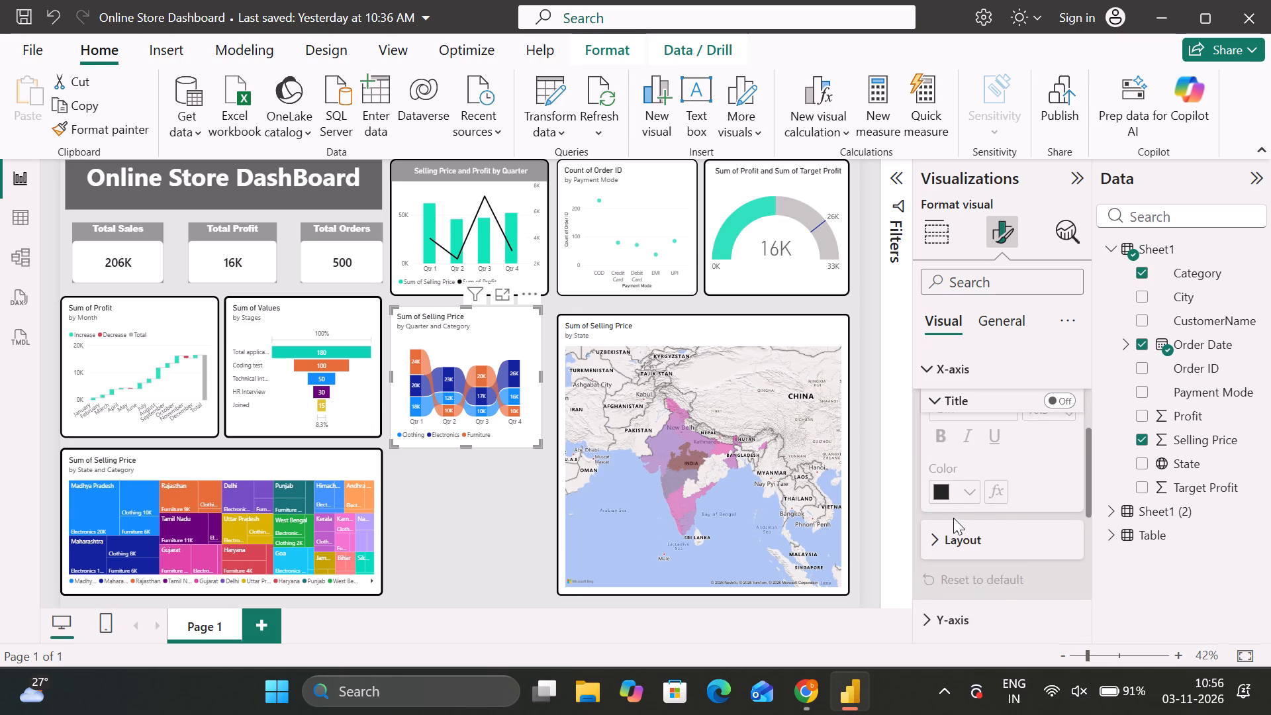
scroll(953, 518, down, 1)
scroll(953, 518, up, 3)
click(949, 498)
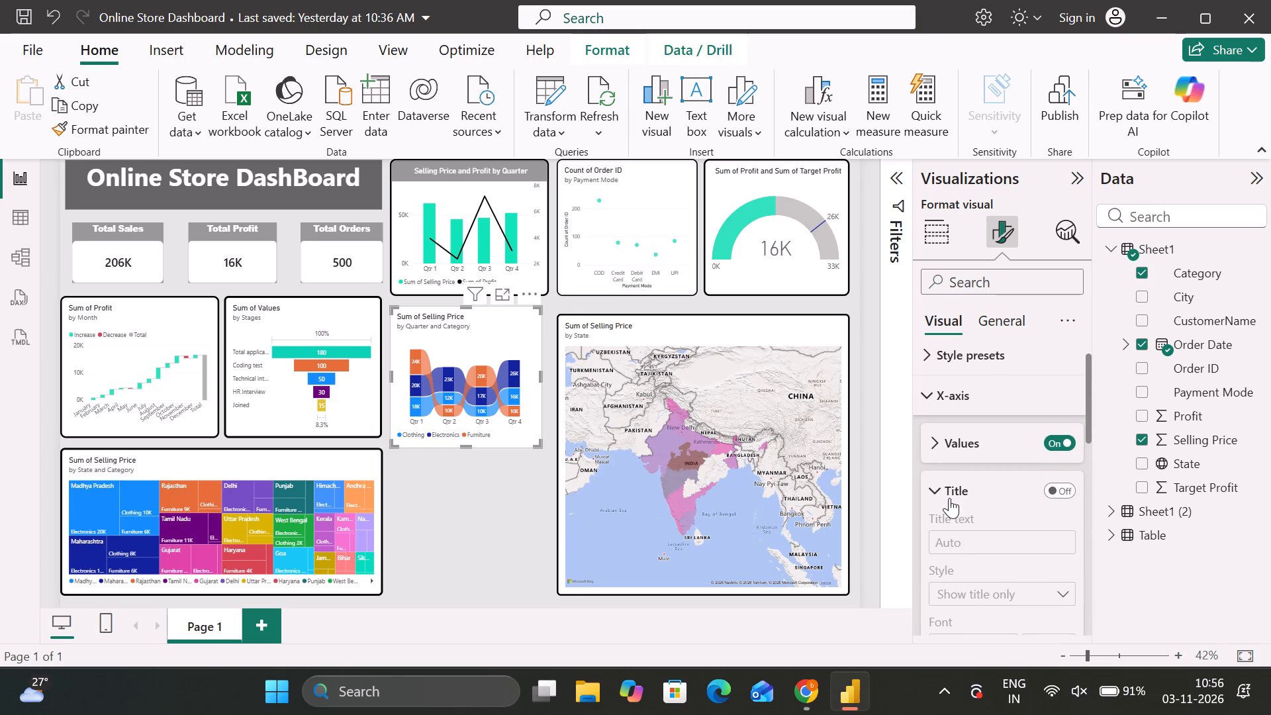
scroll(937, 525, down, 1)
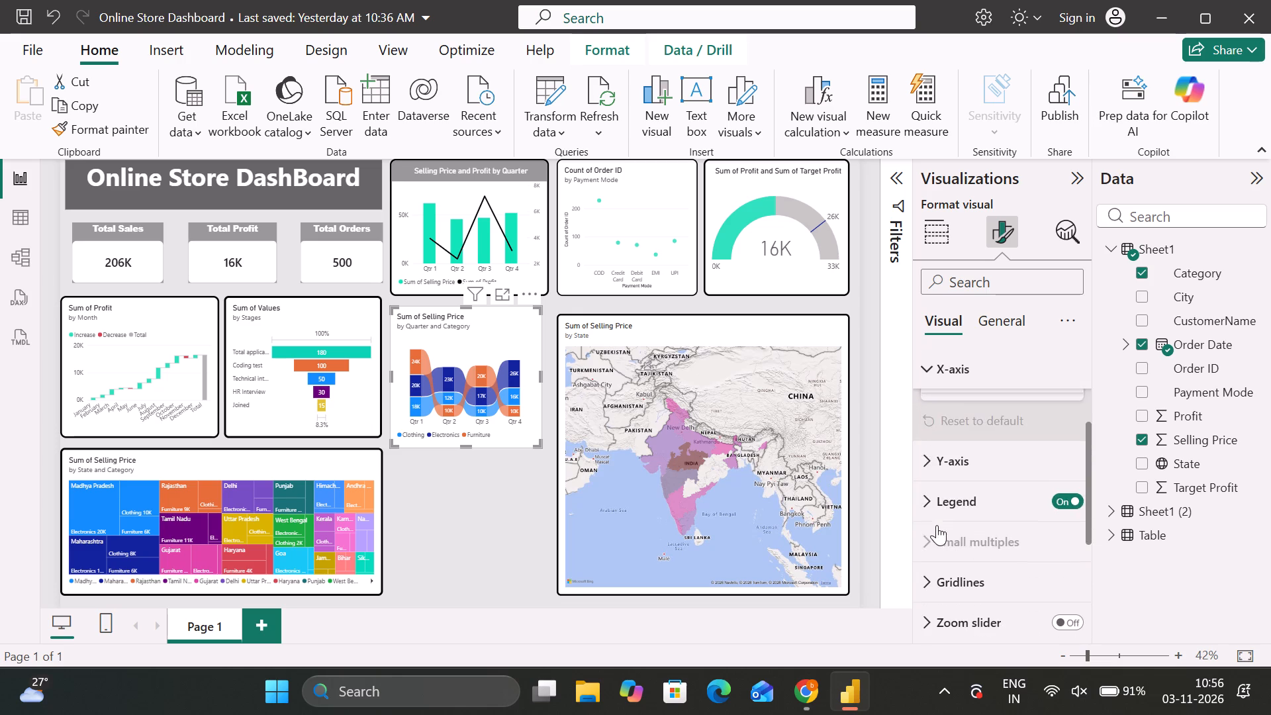
Examine the ribbon chart's Y-axis formatting options, including its range and values settings.
click(950, 452)
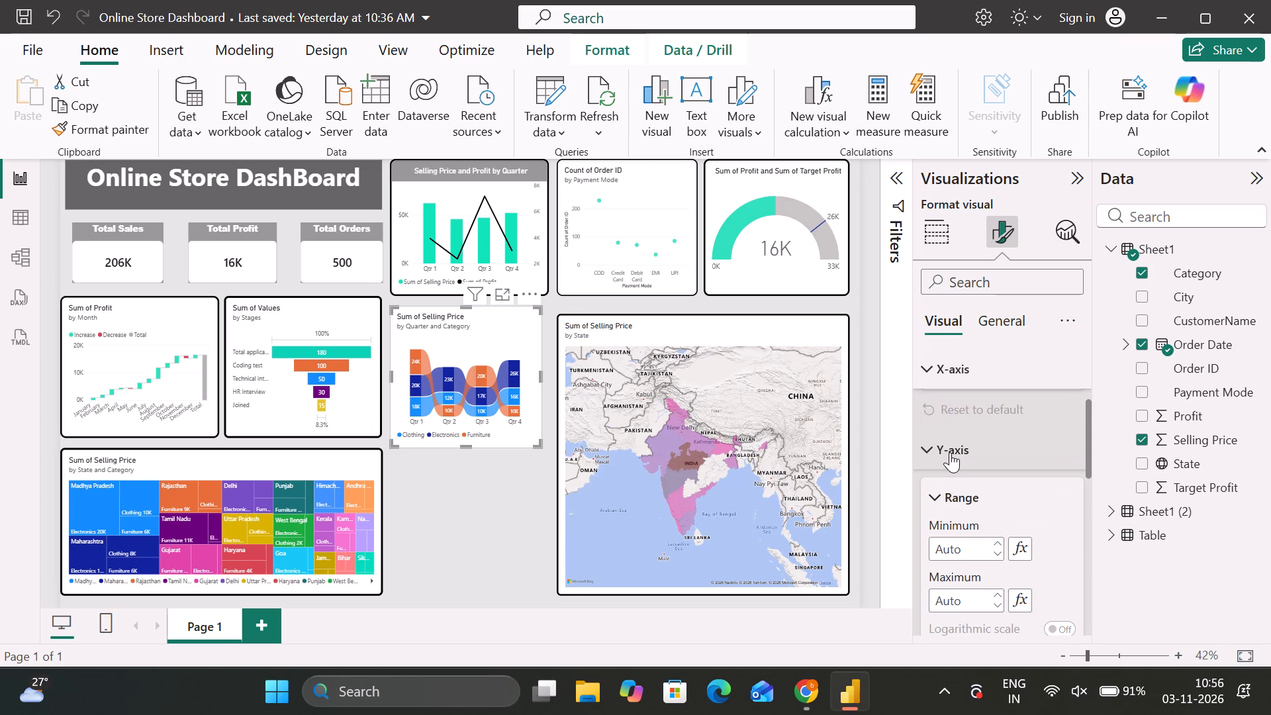
scroll(955, 517, down, 2)
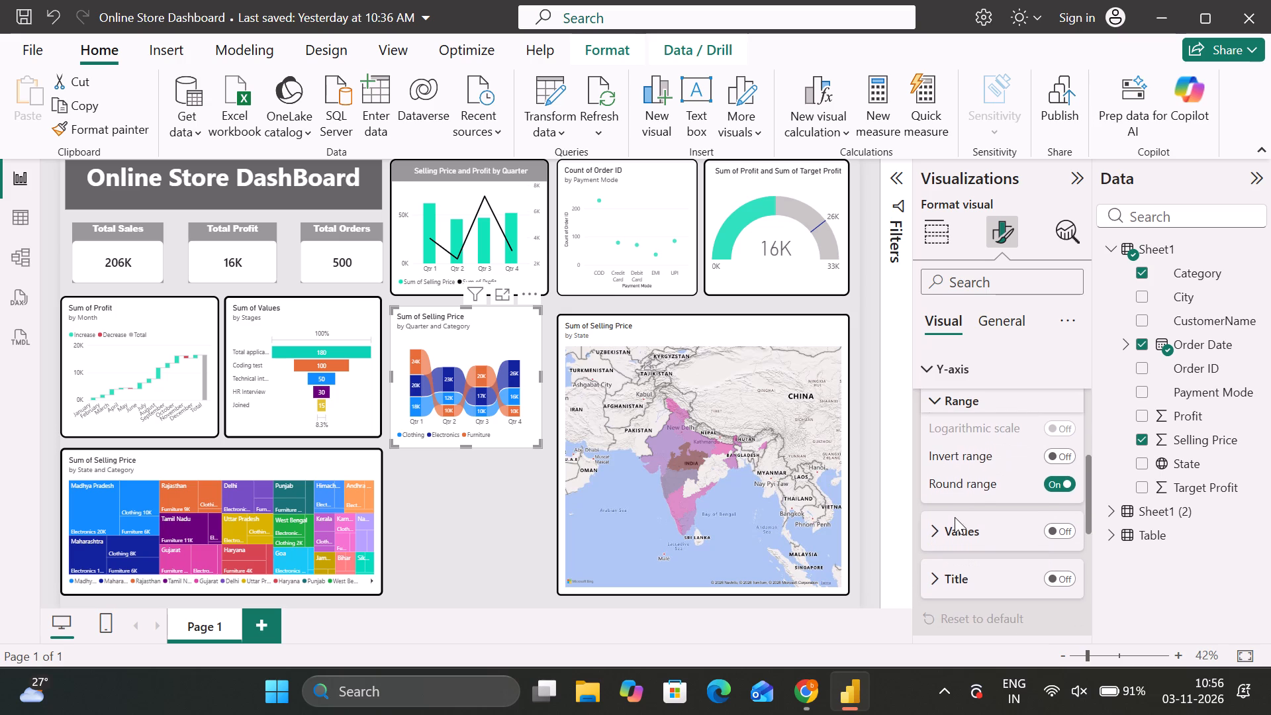
click(943, 523)
scroll(943, 523, down, 1)
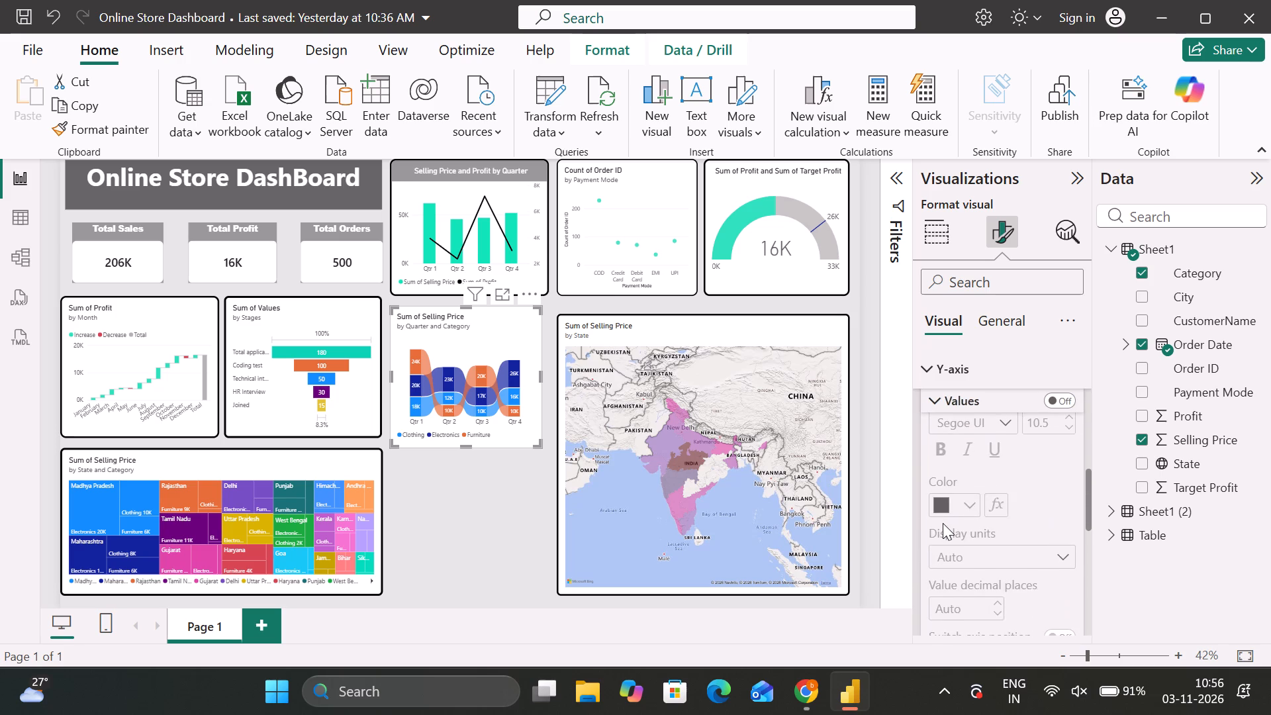
scroll(943, 523, down, 1)
scroll(943, 523, up, 3)
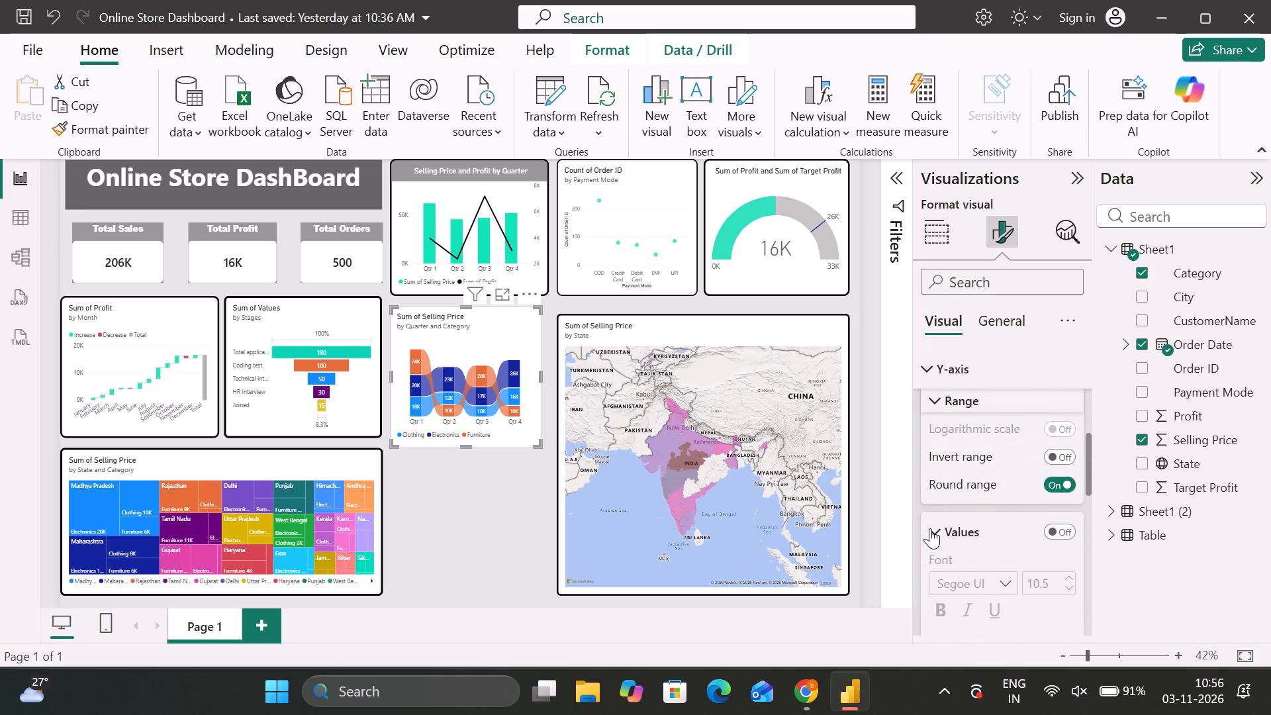
click(930, 528)
scroll(930, 528, up, 1)
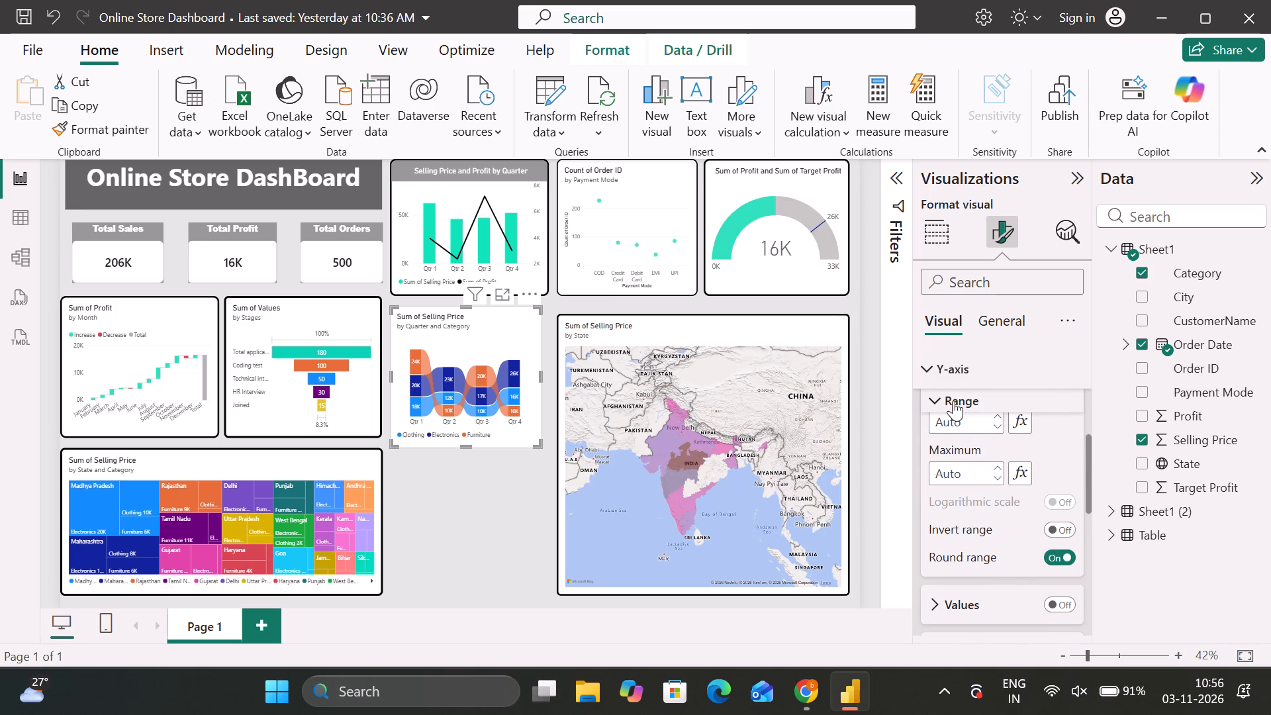
click(953, 401)
scroll(953, 458, up, 3)
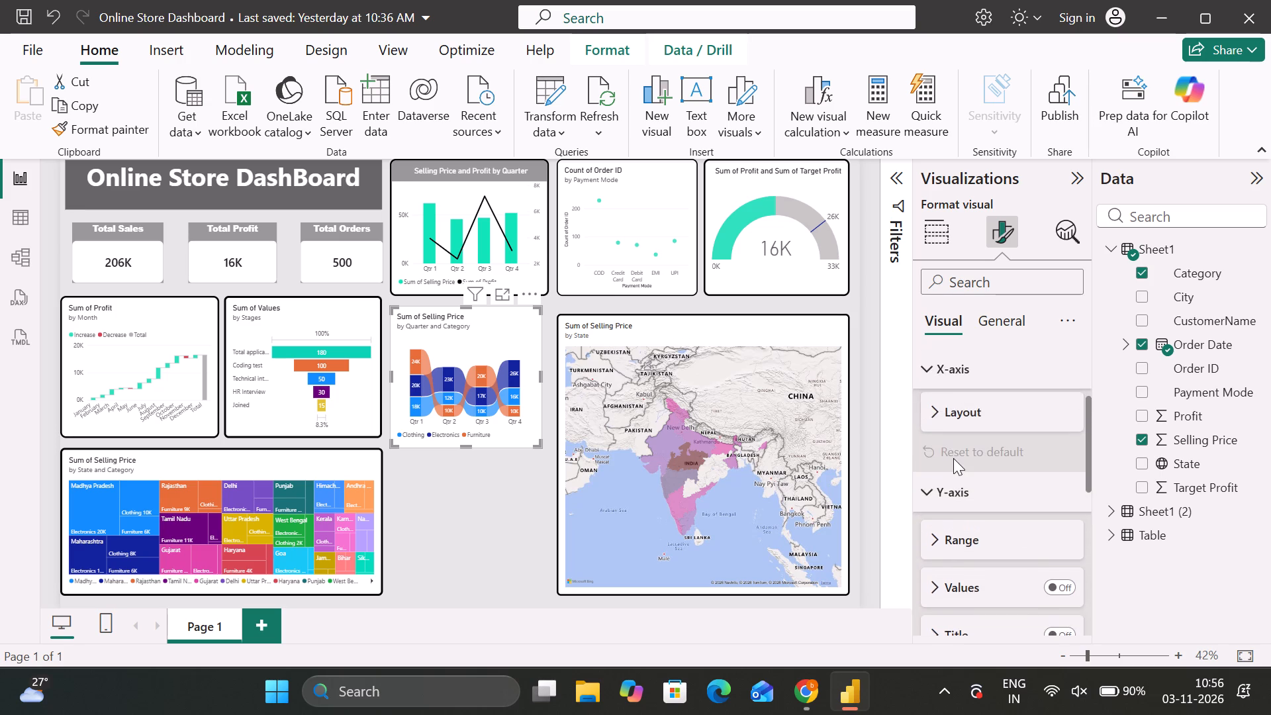
scroll(953, 458, down, 3)
scroll(1001, 450, up, 1)
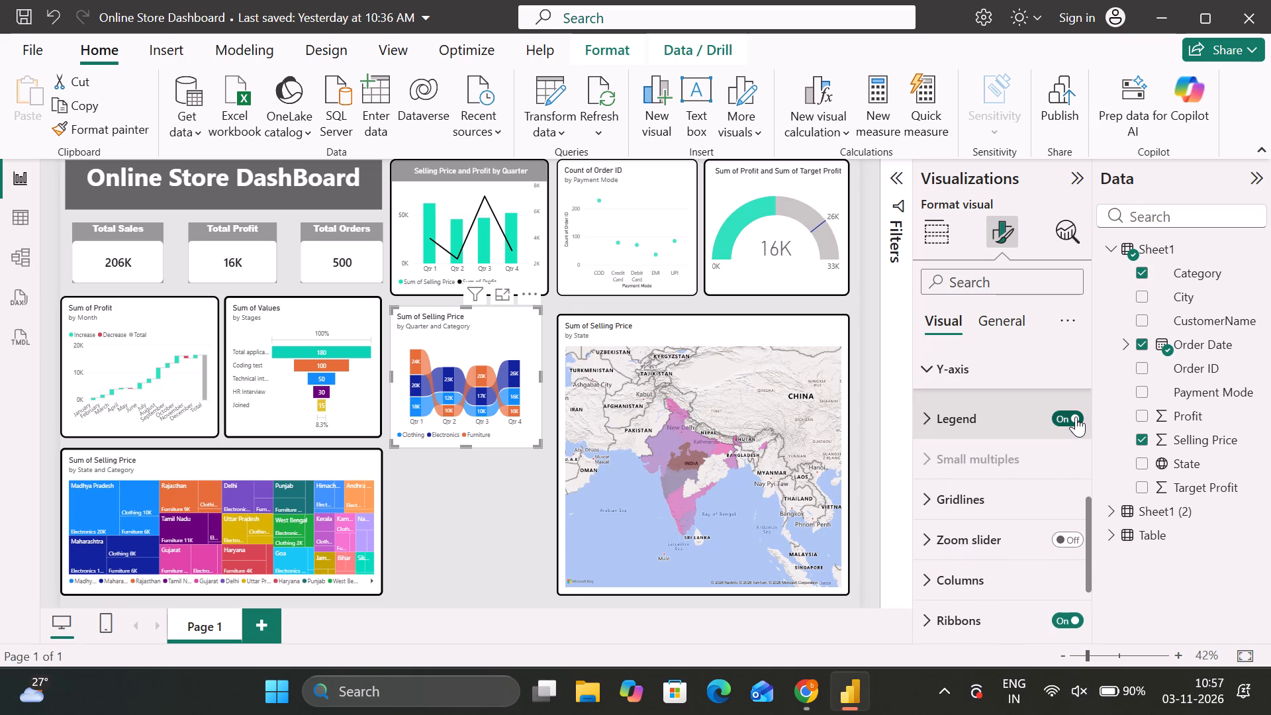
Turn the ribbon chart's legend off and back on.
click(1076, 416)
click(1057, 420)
Examine the ribbon chart's column formatting options, including series, color, transparency, border and layout.
scroll(987, 495, down, 1)
click(951, 506)
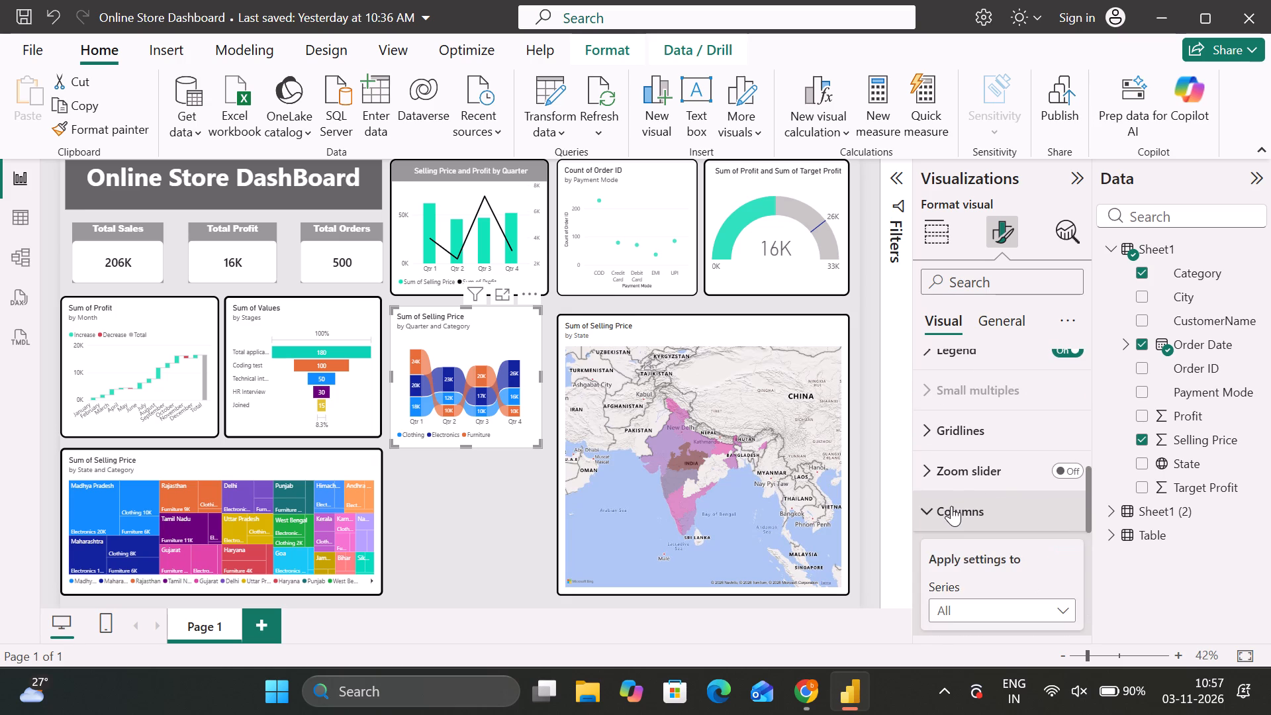
scroll(951, 506, down, 3)
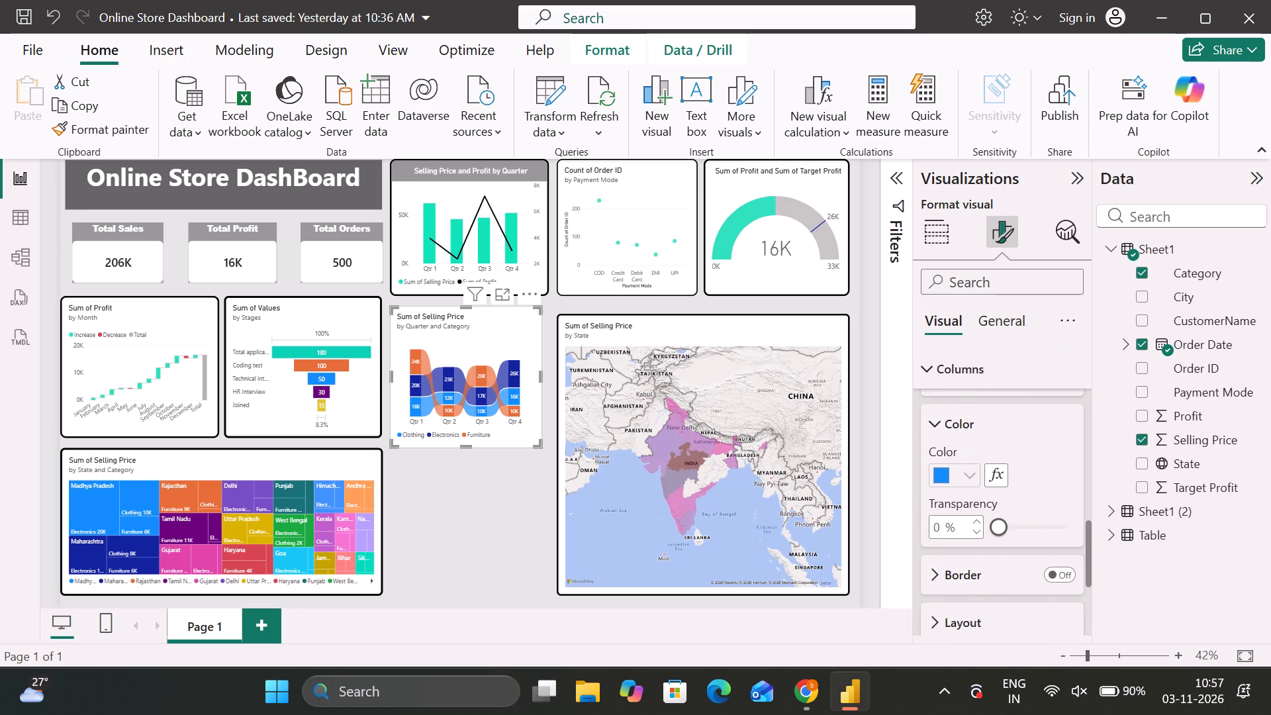
scroll(951, 506, down, 1)
scroll(951, 506, up, 2)
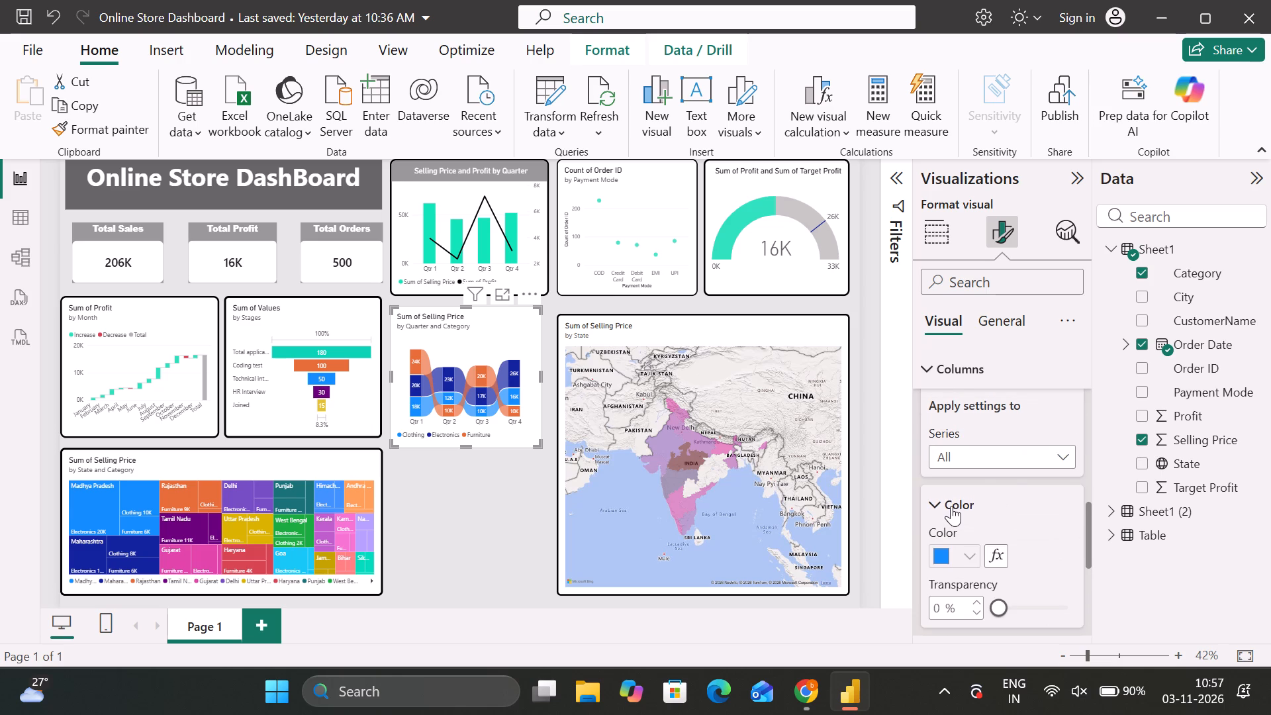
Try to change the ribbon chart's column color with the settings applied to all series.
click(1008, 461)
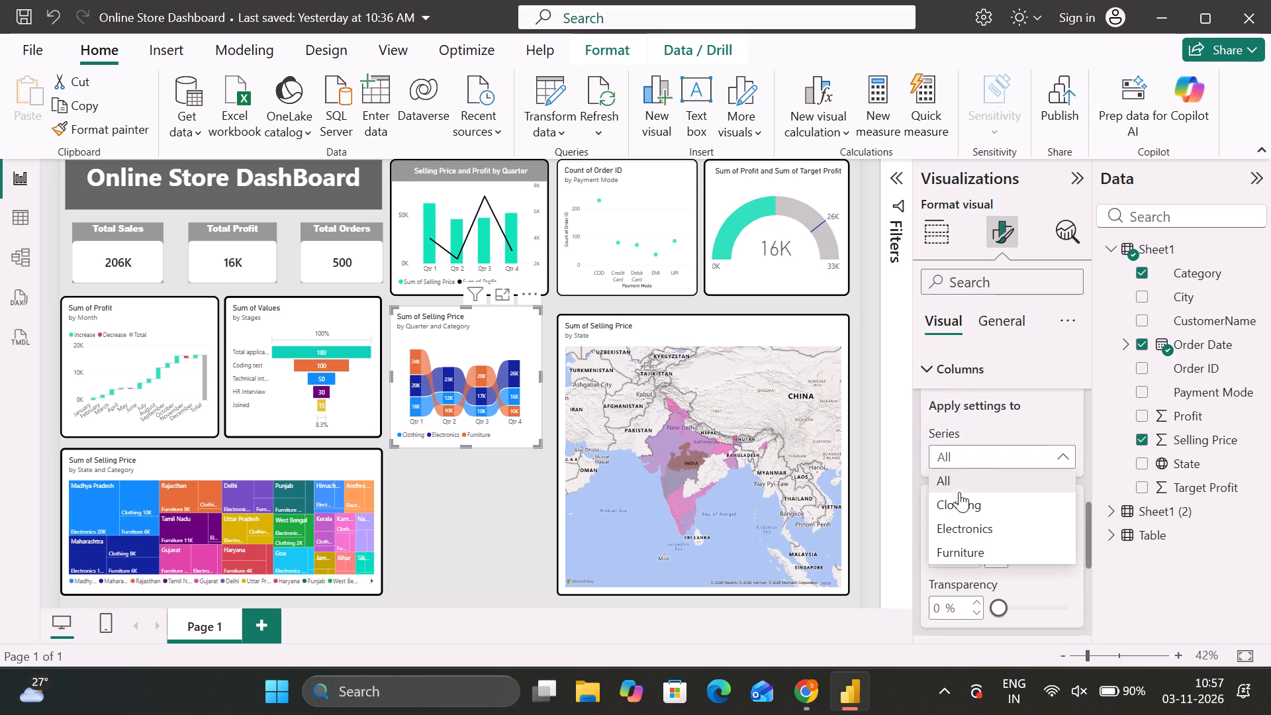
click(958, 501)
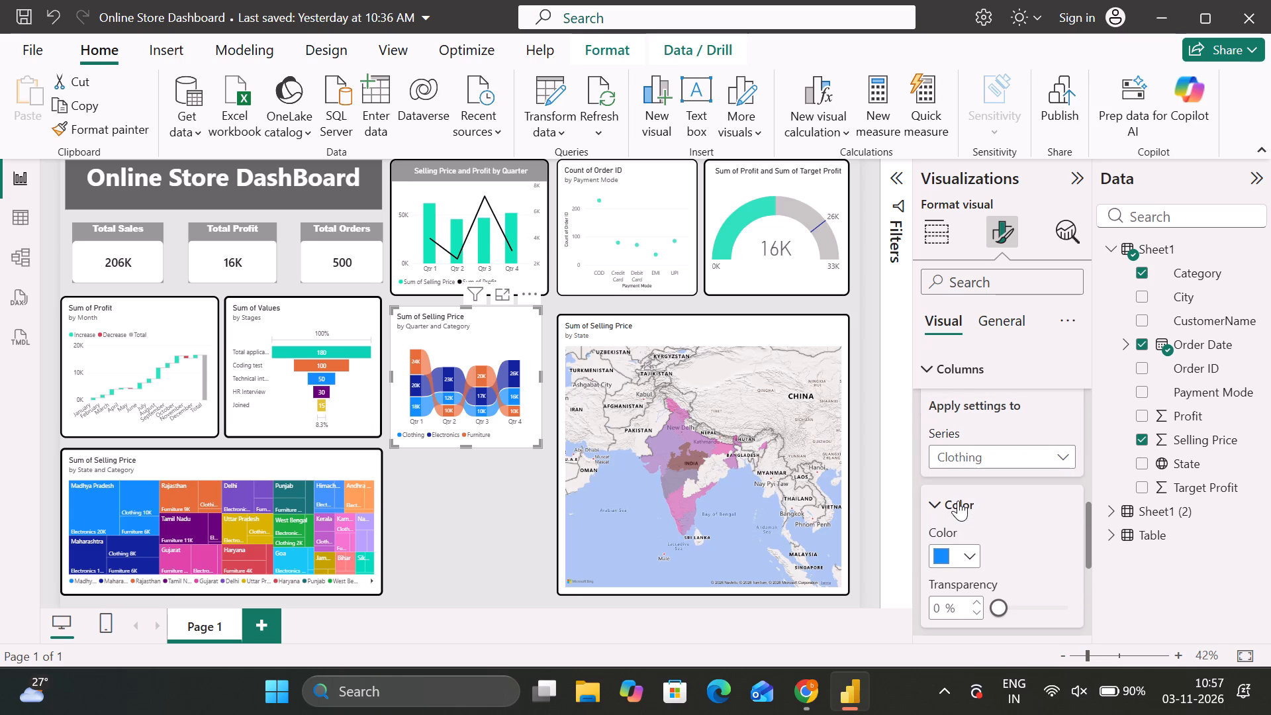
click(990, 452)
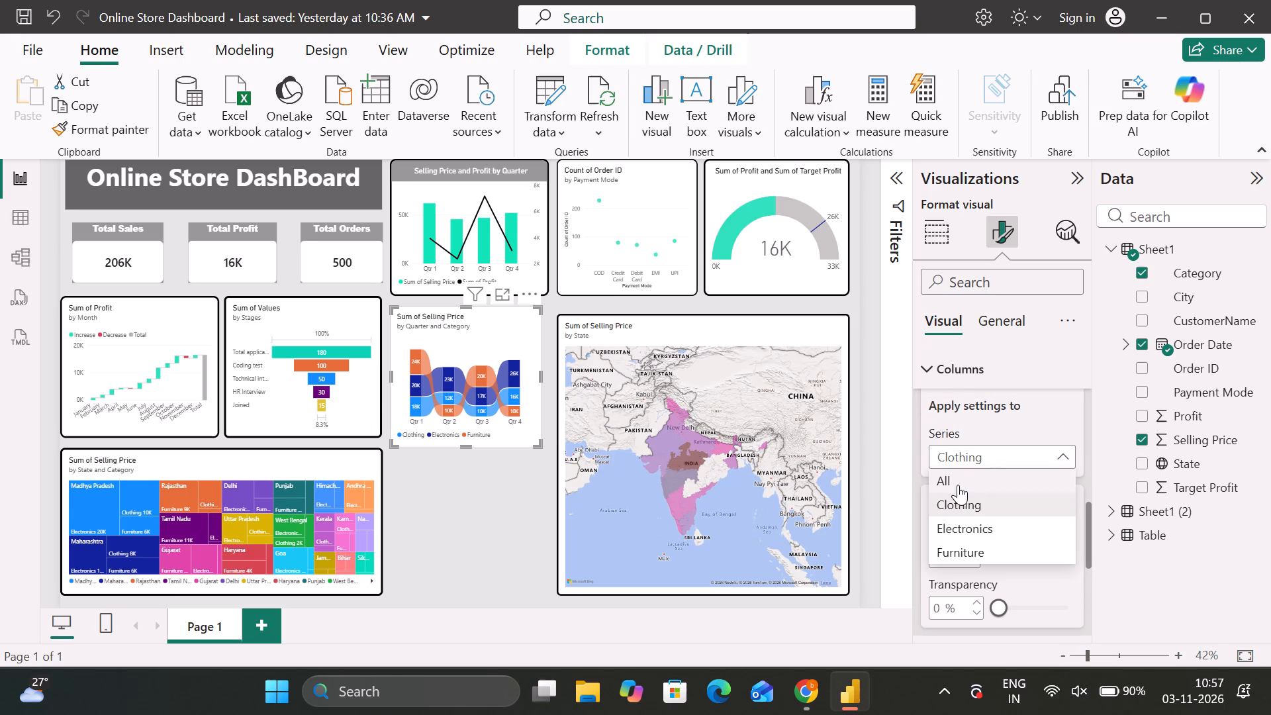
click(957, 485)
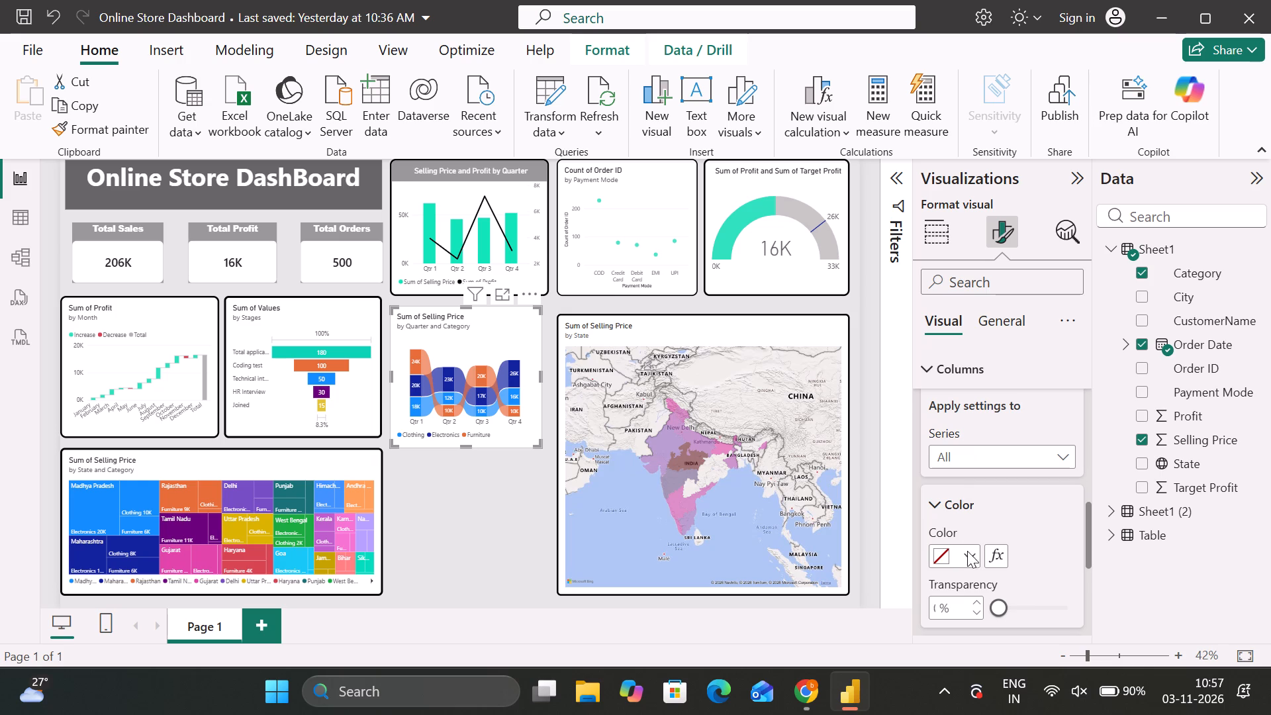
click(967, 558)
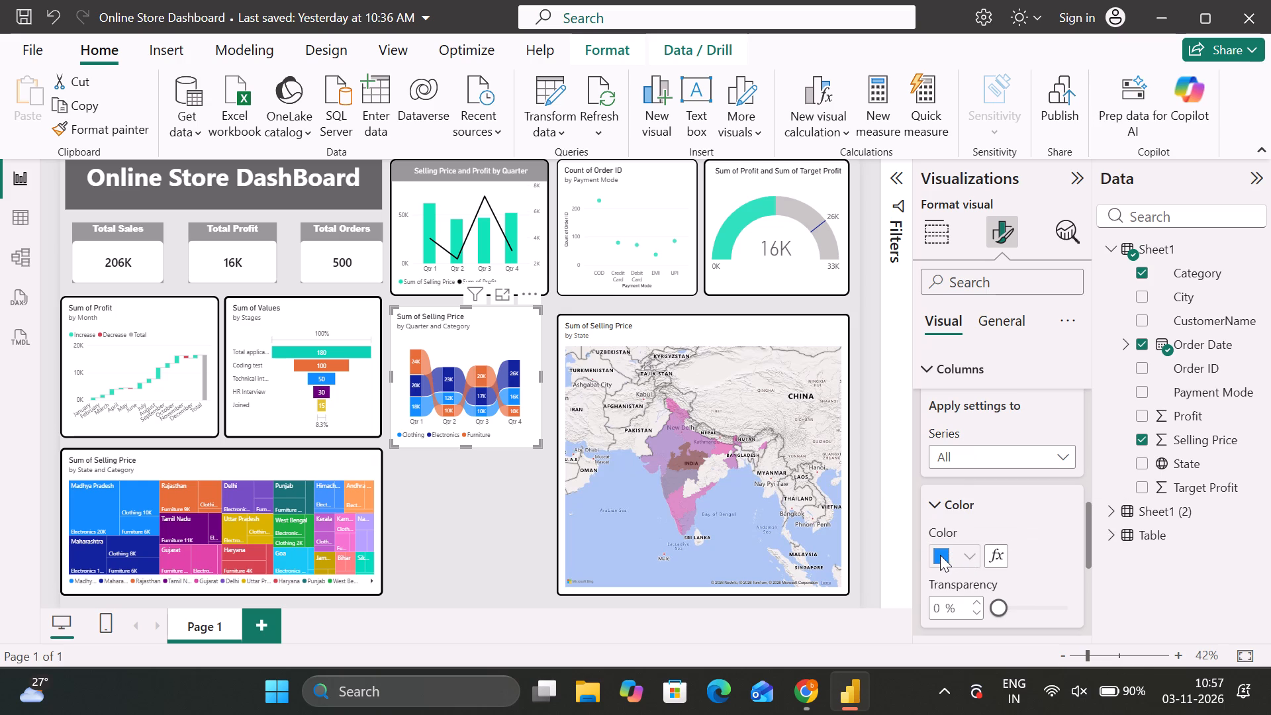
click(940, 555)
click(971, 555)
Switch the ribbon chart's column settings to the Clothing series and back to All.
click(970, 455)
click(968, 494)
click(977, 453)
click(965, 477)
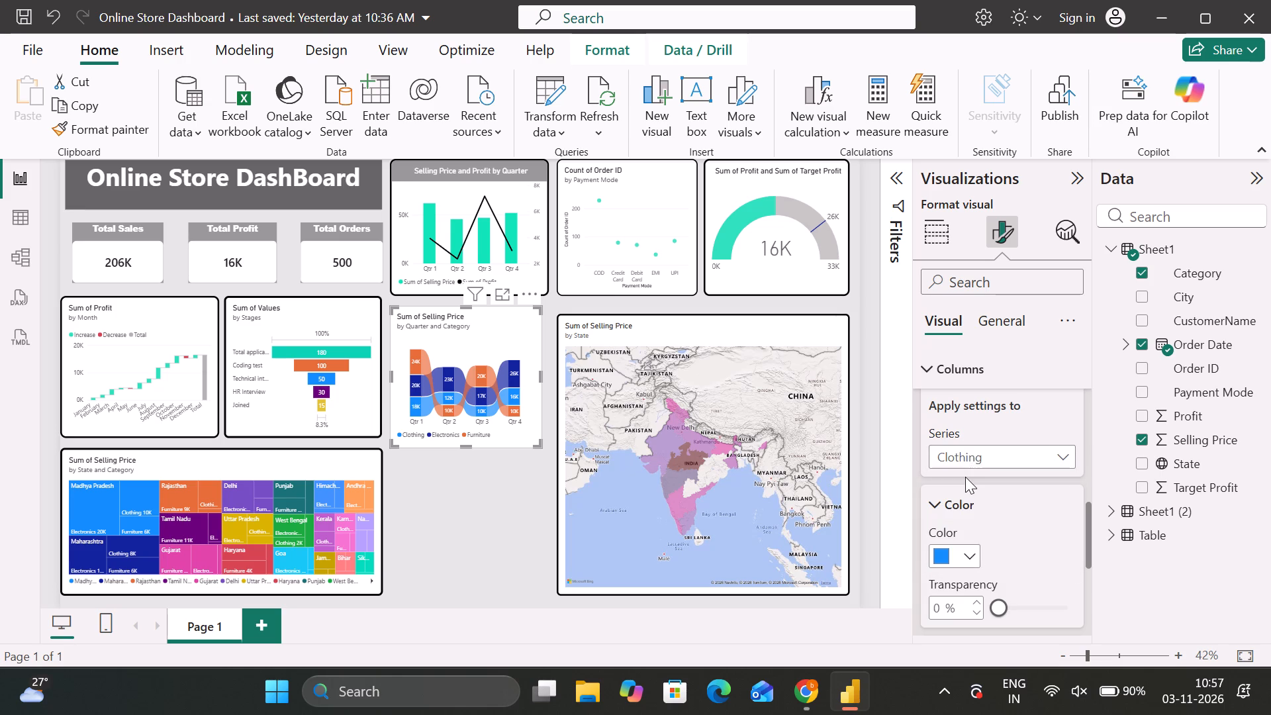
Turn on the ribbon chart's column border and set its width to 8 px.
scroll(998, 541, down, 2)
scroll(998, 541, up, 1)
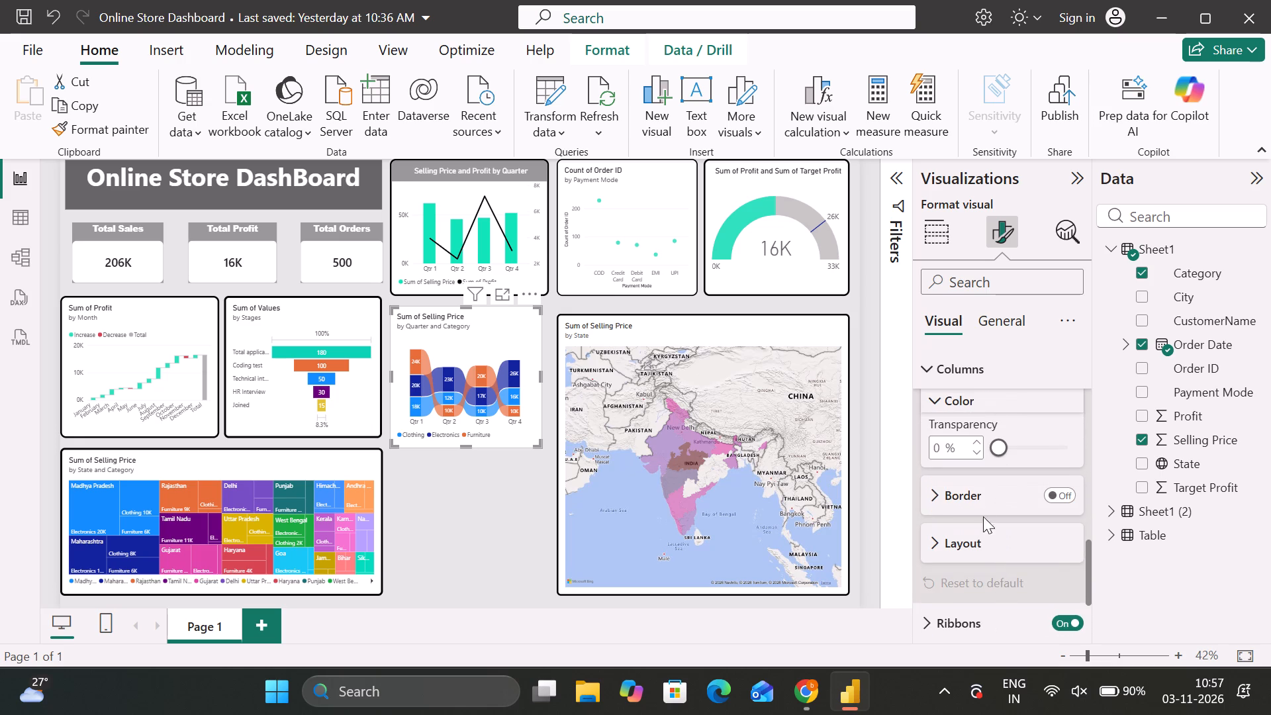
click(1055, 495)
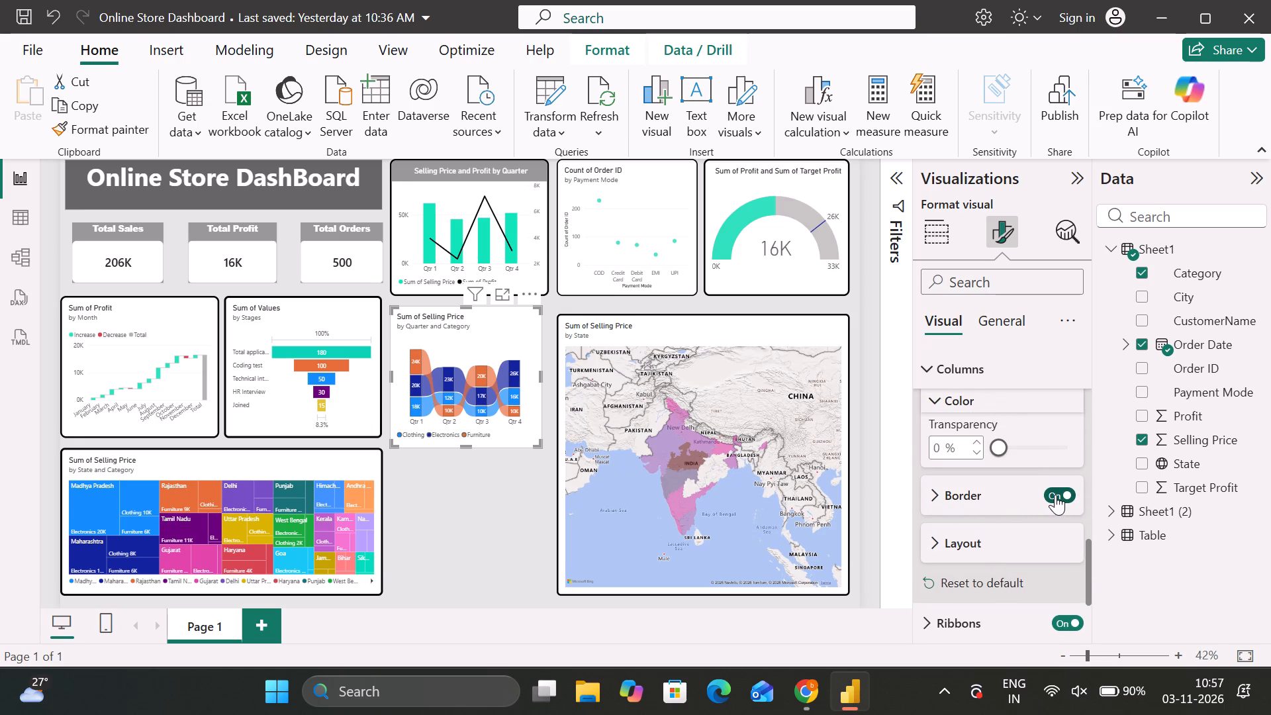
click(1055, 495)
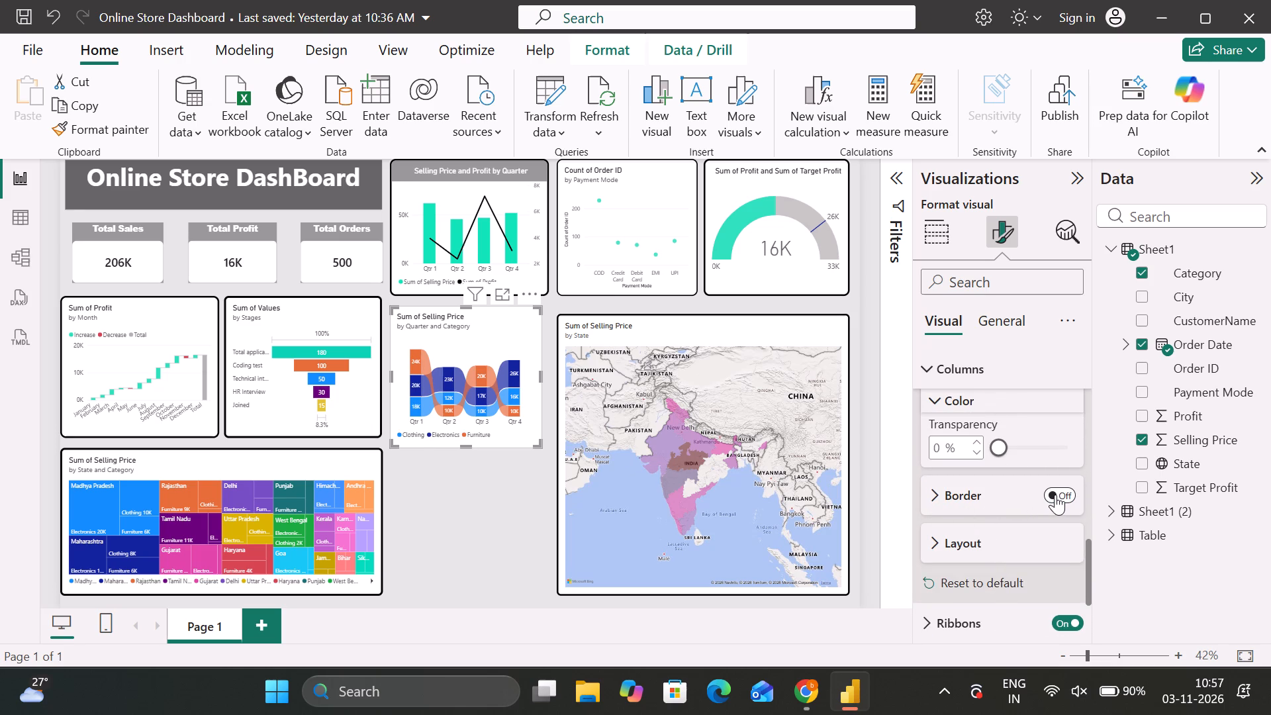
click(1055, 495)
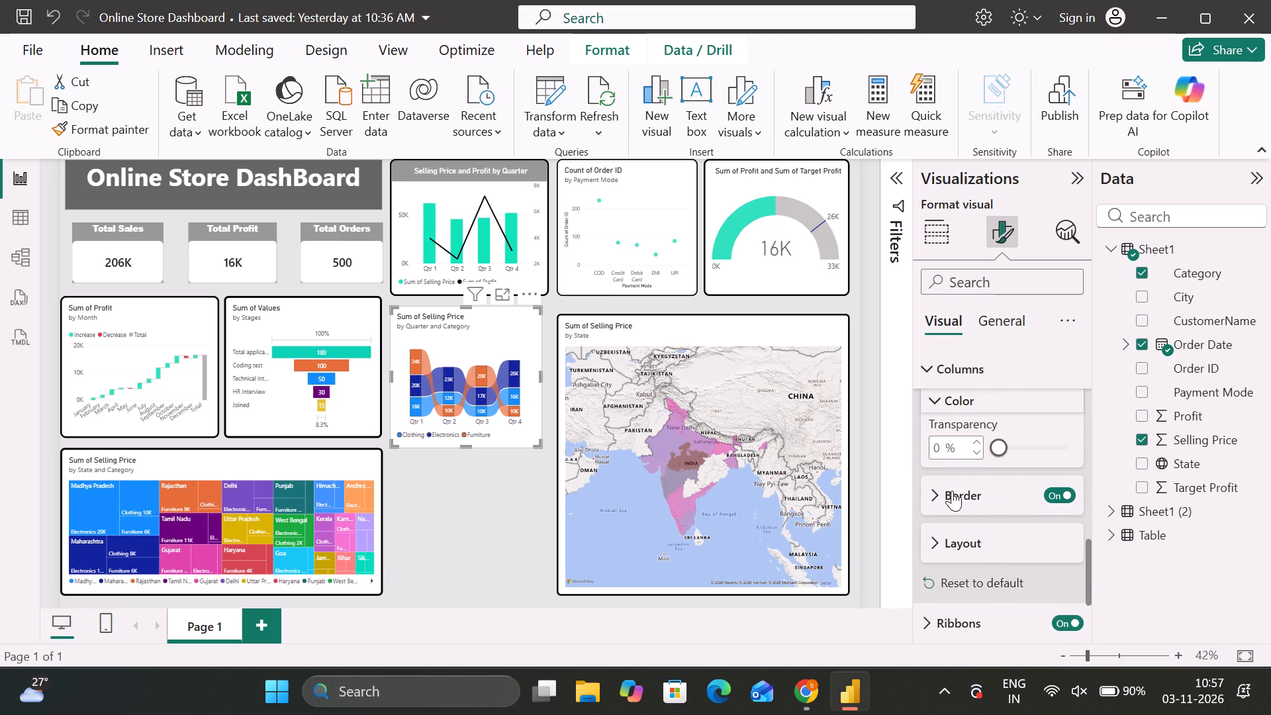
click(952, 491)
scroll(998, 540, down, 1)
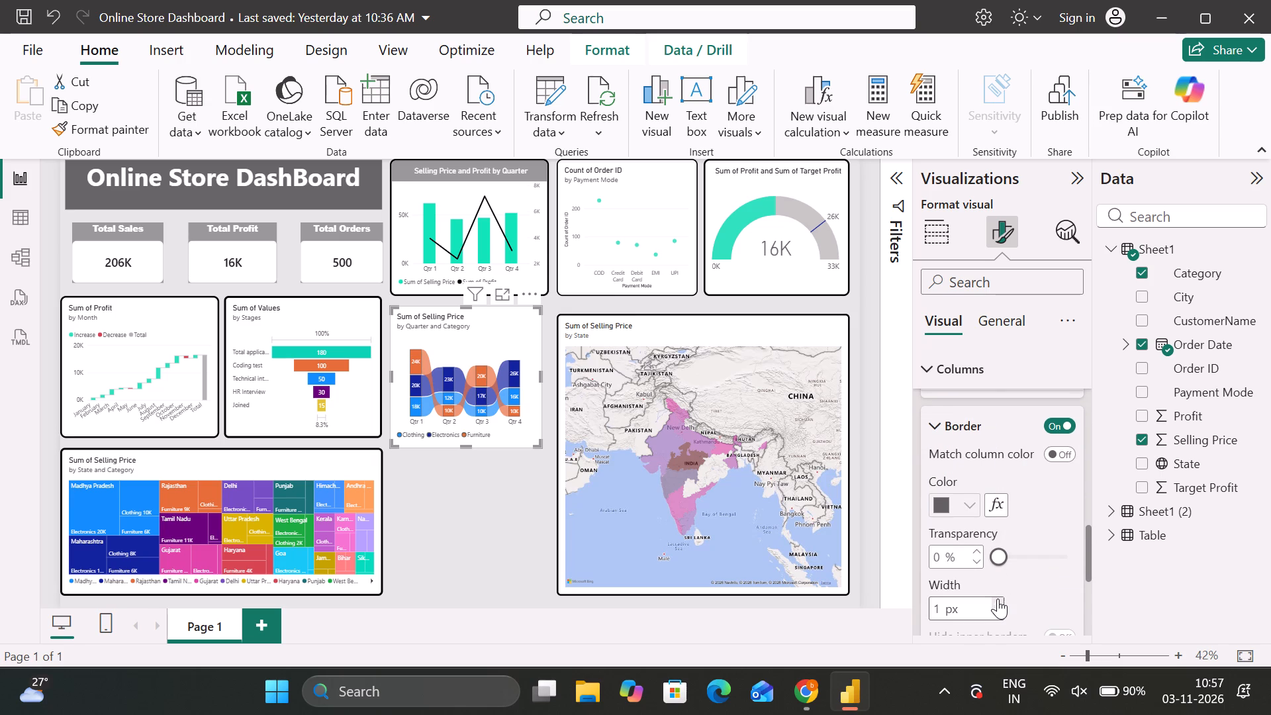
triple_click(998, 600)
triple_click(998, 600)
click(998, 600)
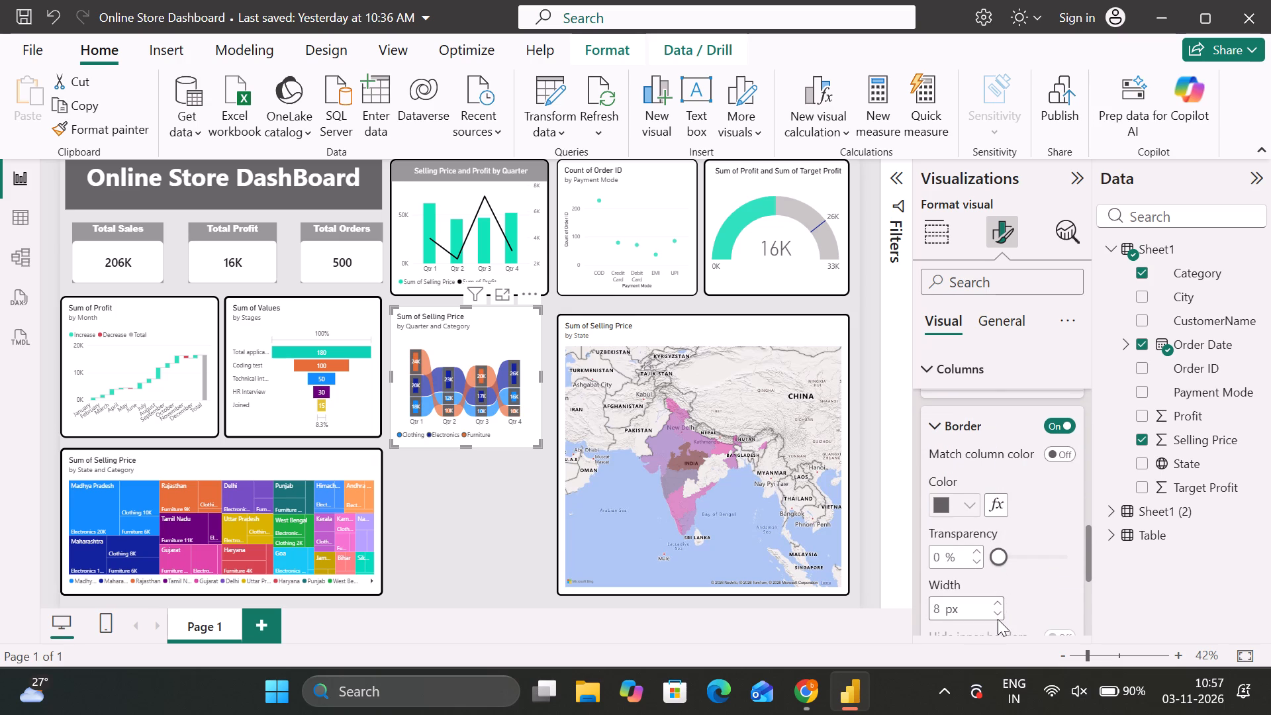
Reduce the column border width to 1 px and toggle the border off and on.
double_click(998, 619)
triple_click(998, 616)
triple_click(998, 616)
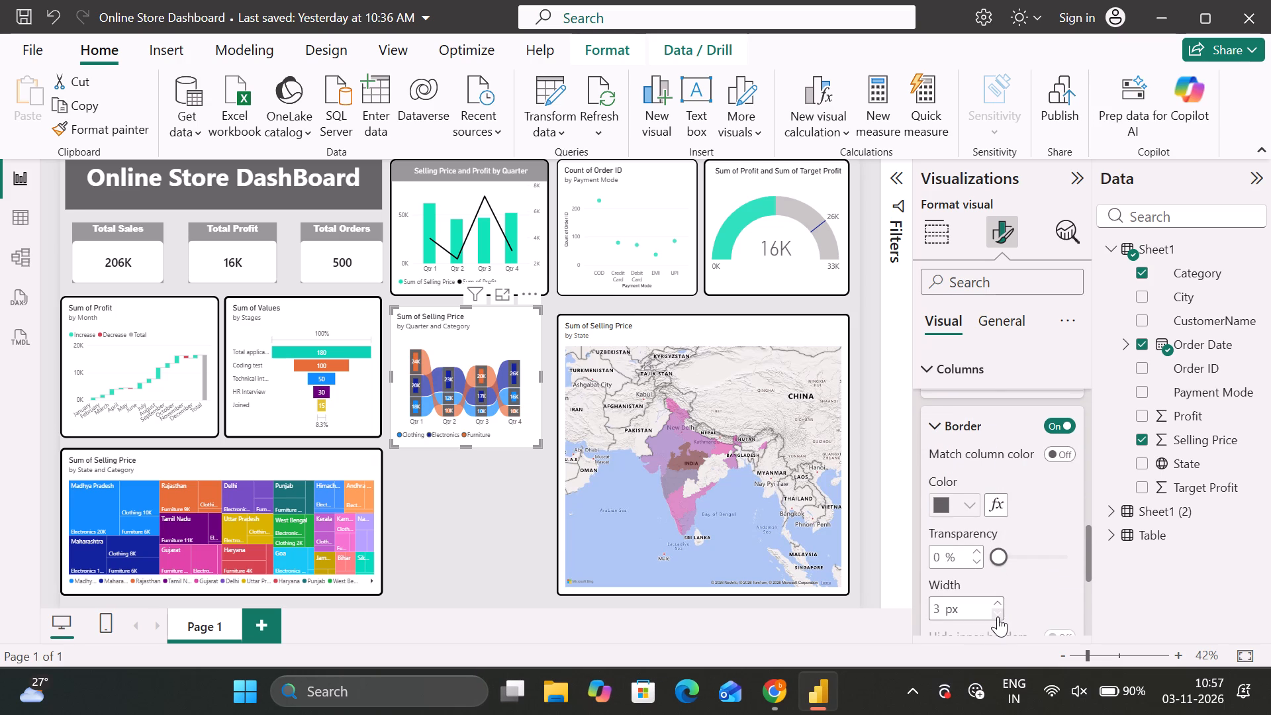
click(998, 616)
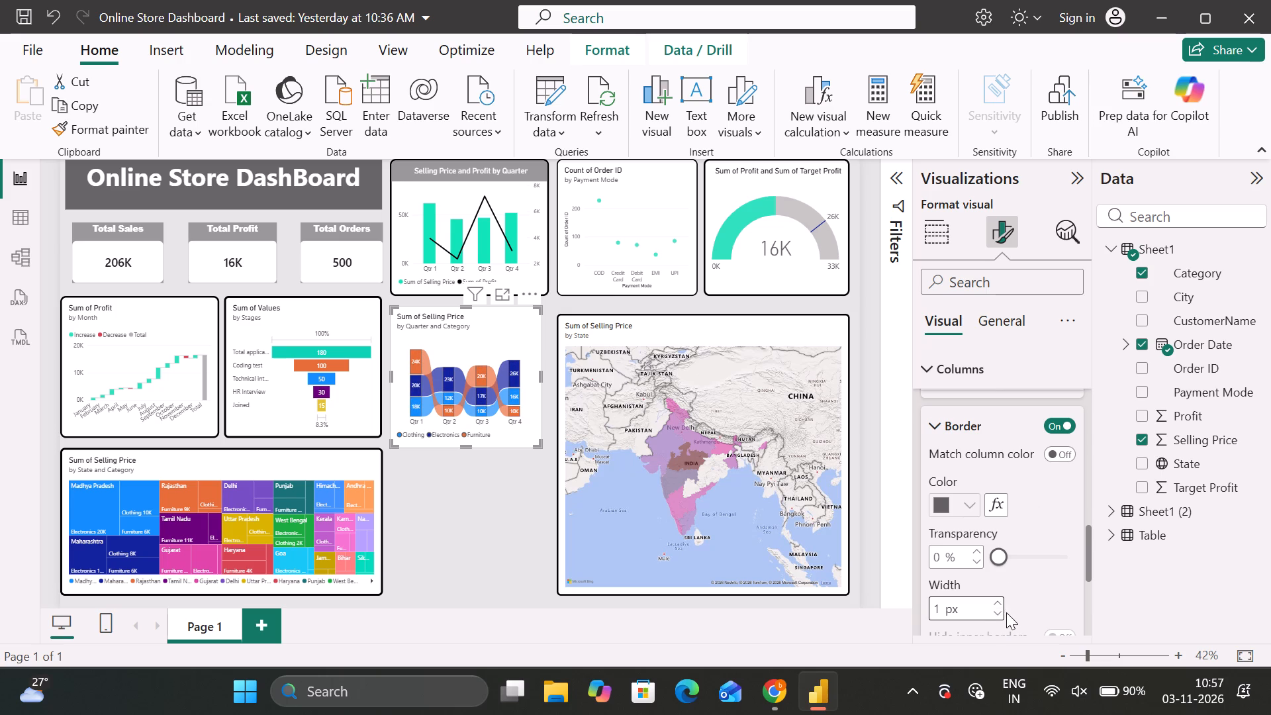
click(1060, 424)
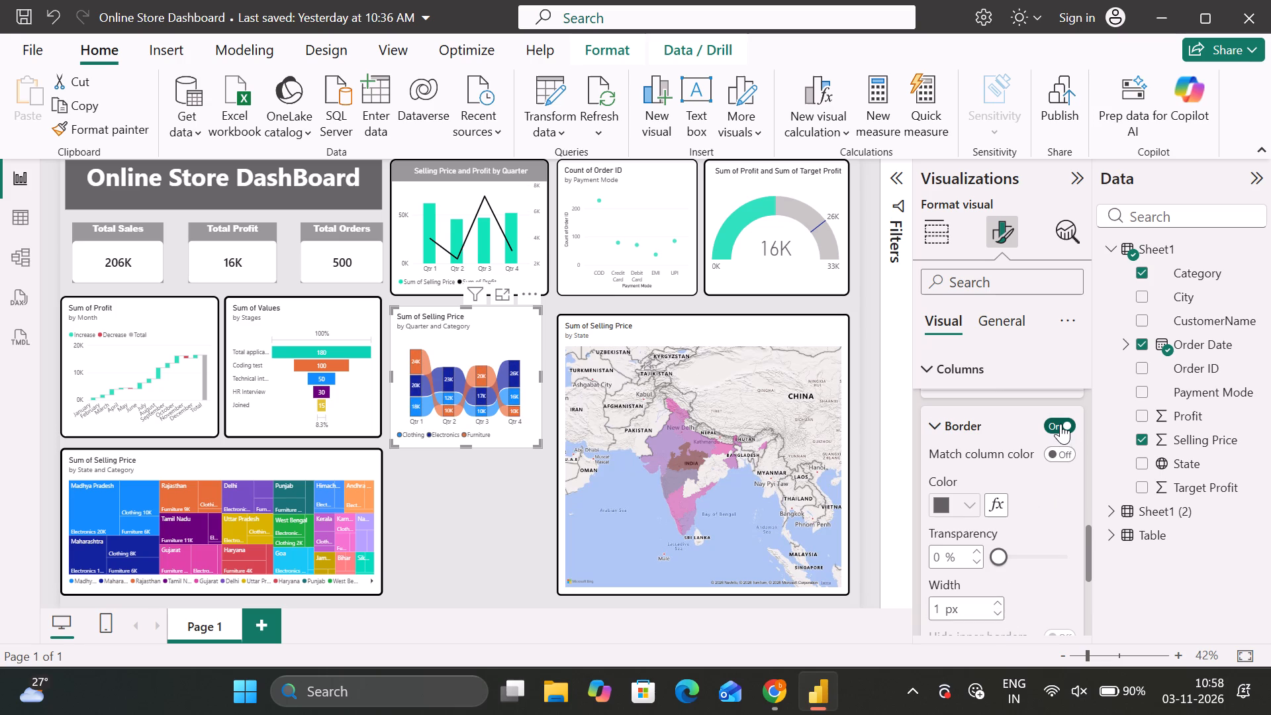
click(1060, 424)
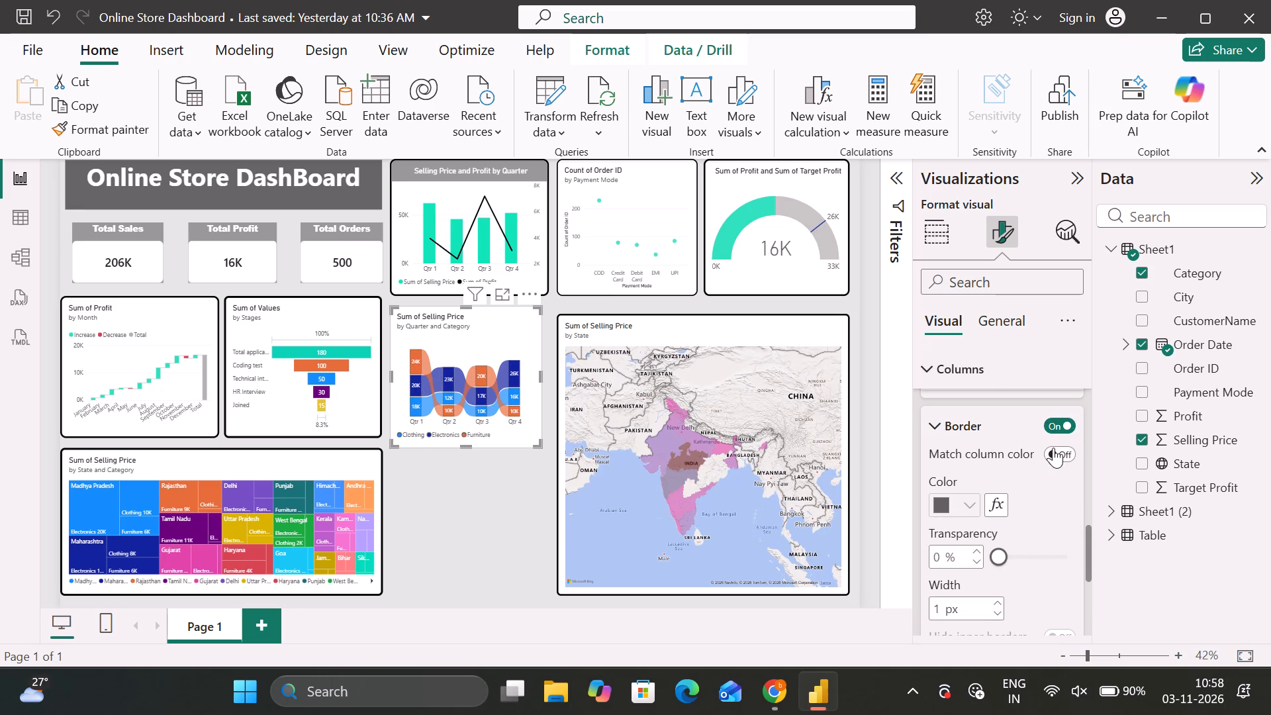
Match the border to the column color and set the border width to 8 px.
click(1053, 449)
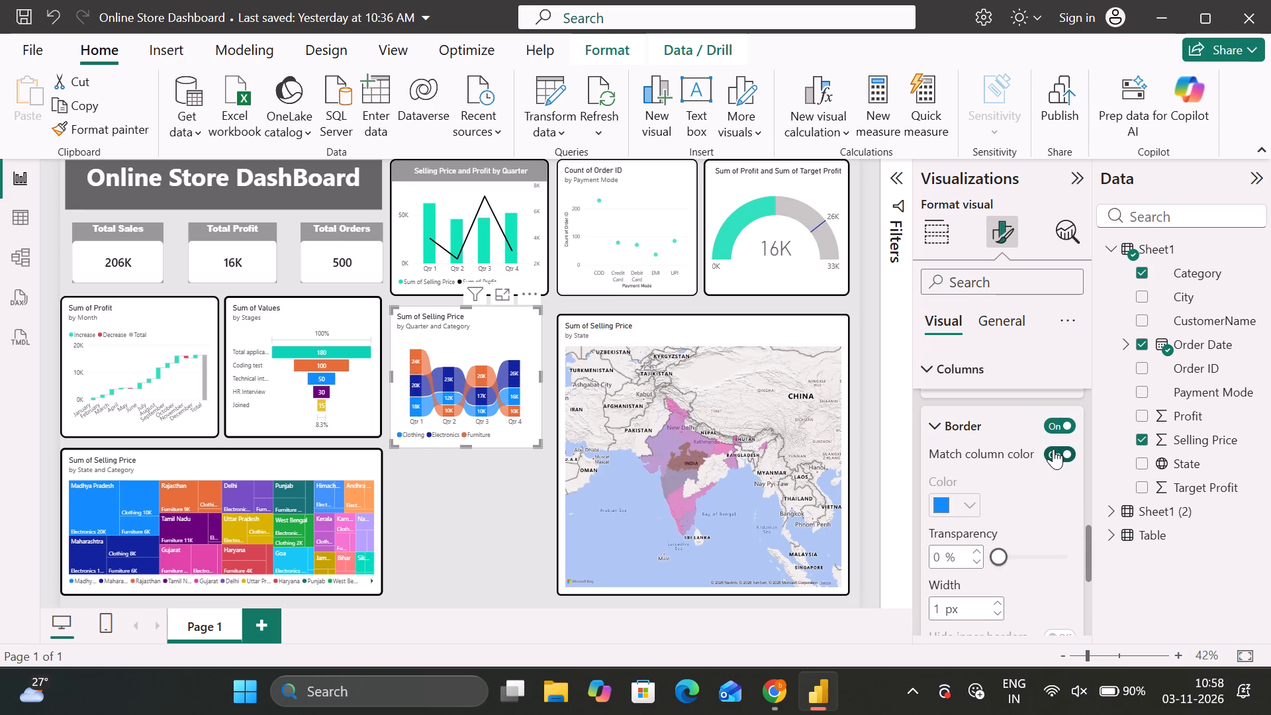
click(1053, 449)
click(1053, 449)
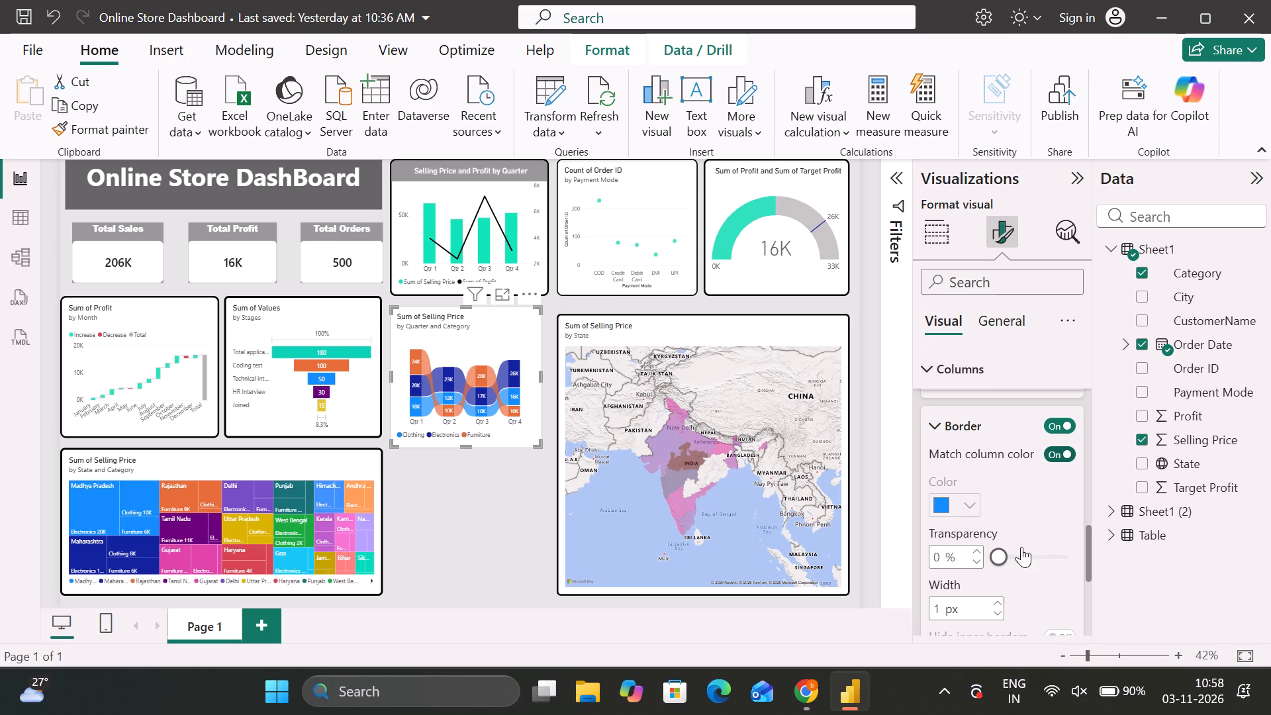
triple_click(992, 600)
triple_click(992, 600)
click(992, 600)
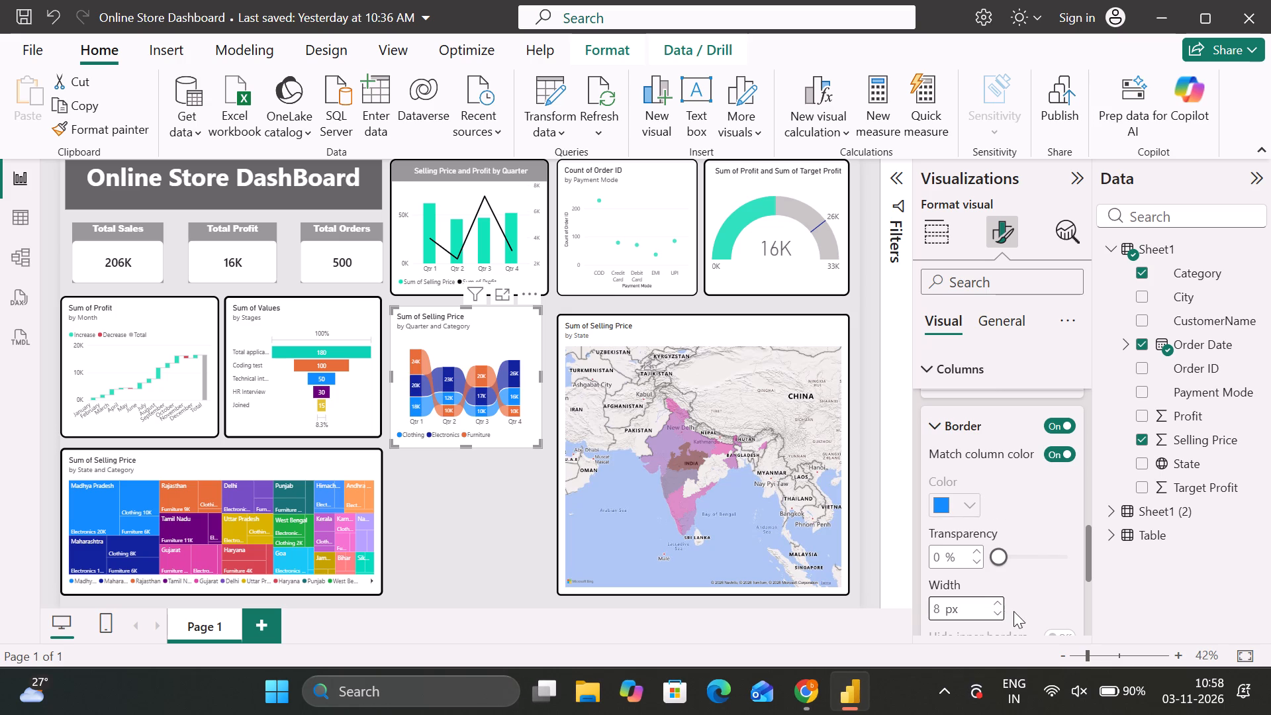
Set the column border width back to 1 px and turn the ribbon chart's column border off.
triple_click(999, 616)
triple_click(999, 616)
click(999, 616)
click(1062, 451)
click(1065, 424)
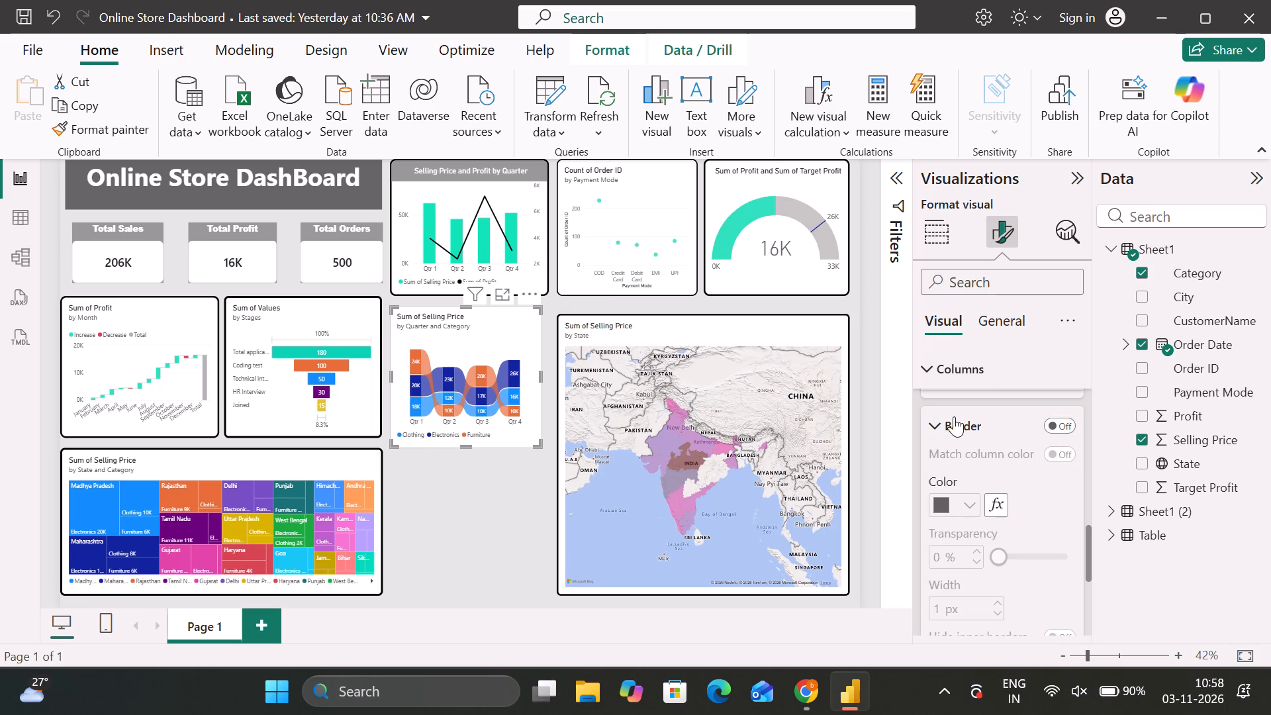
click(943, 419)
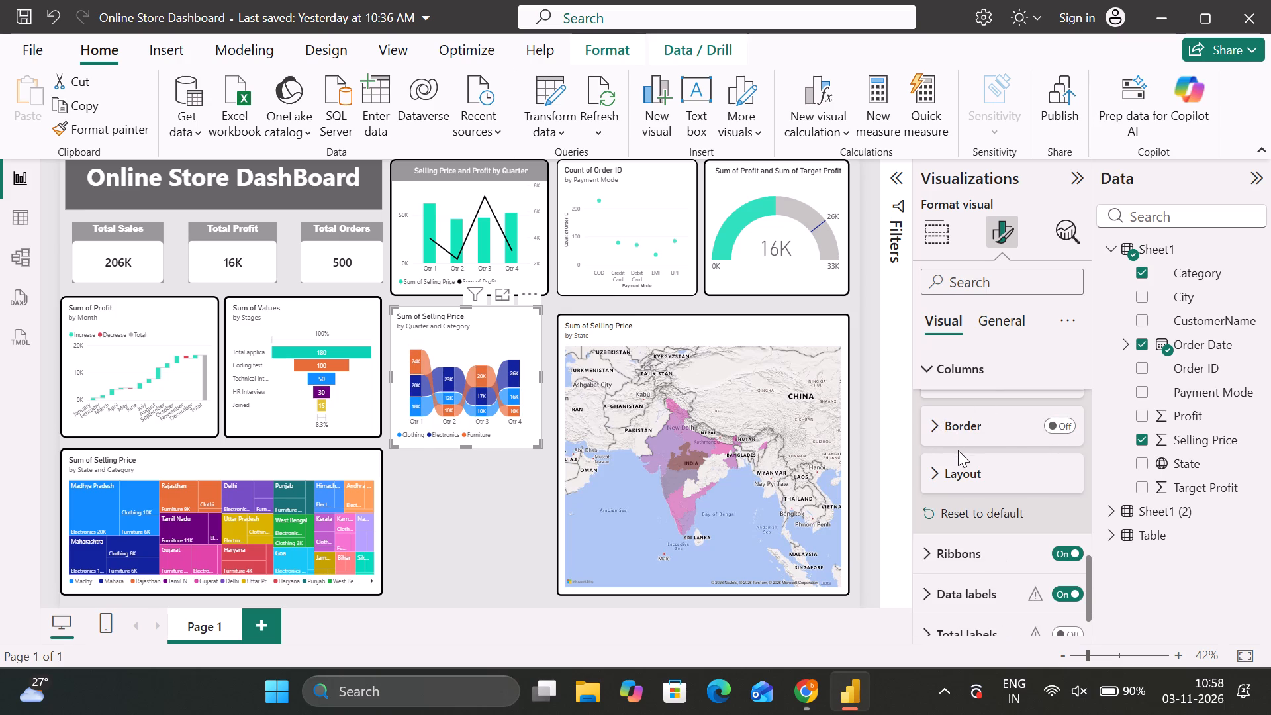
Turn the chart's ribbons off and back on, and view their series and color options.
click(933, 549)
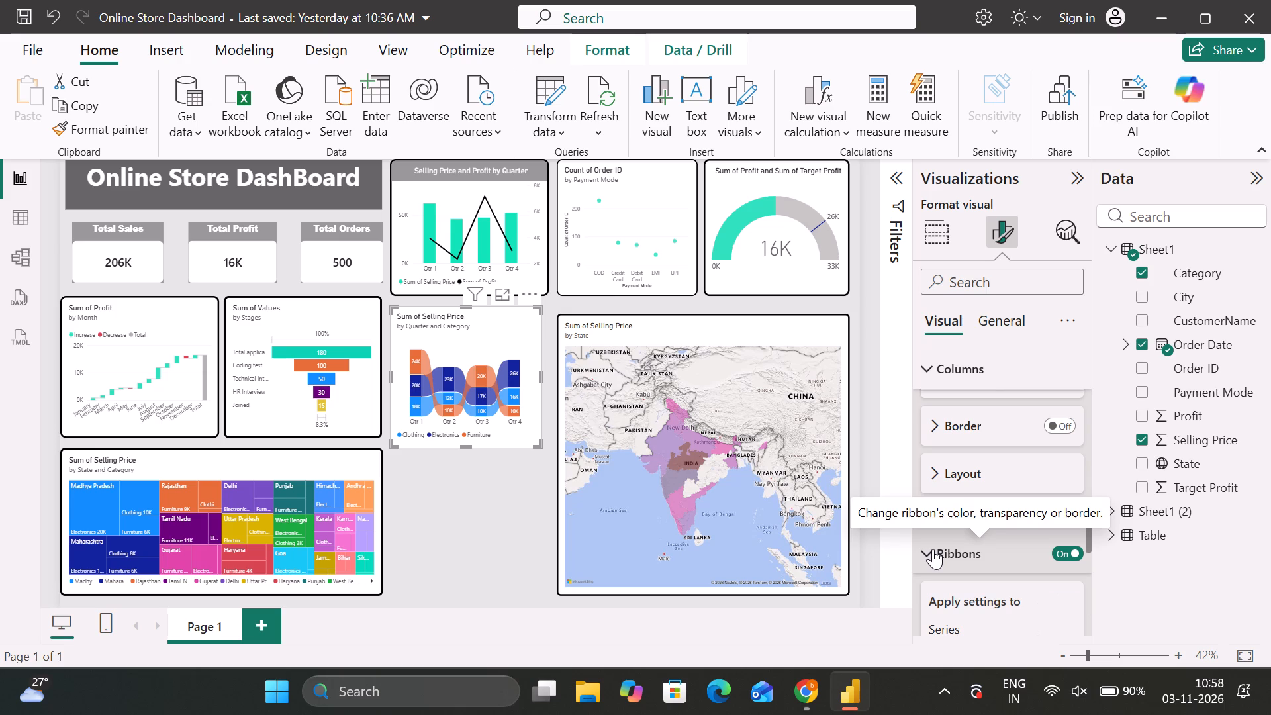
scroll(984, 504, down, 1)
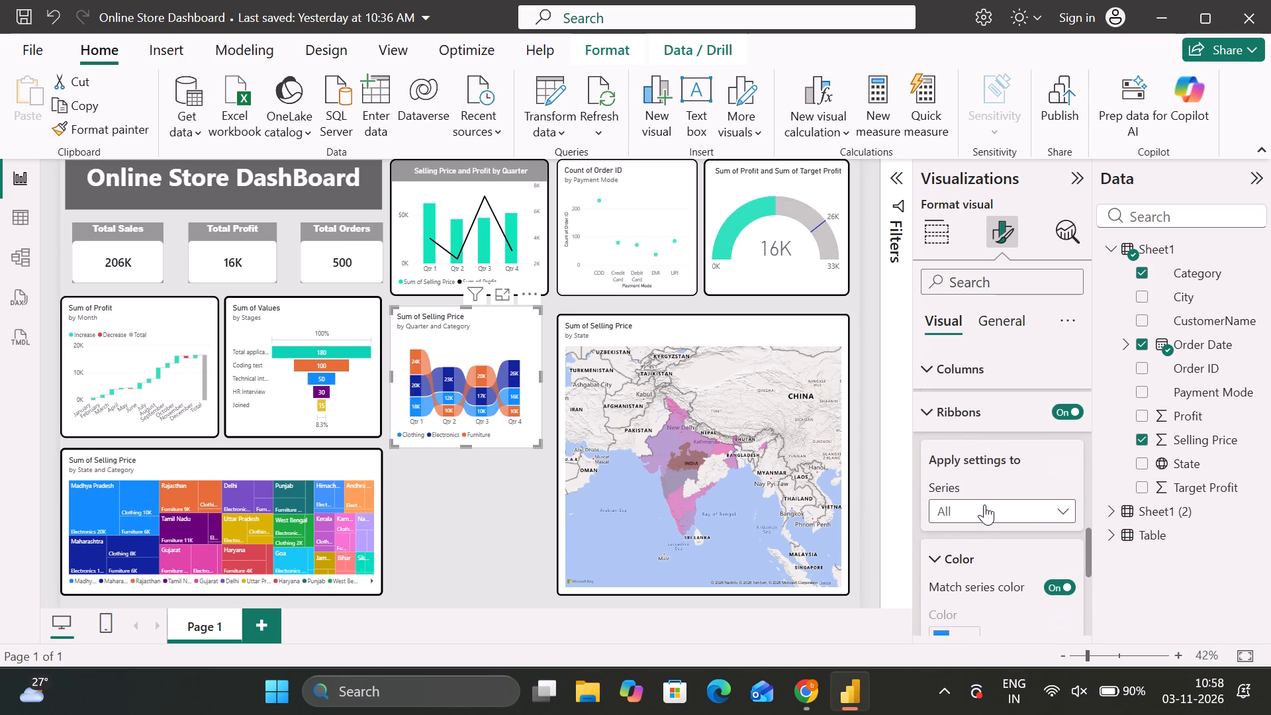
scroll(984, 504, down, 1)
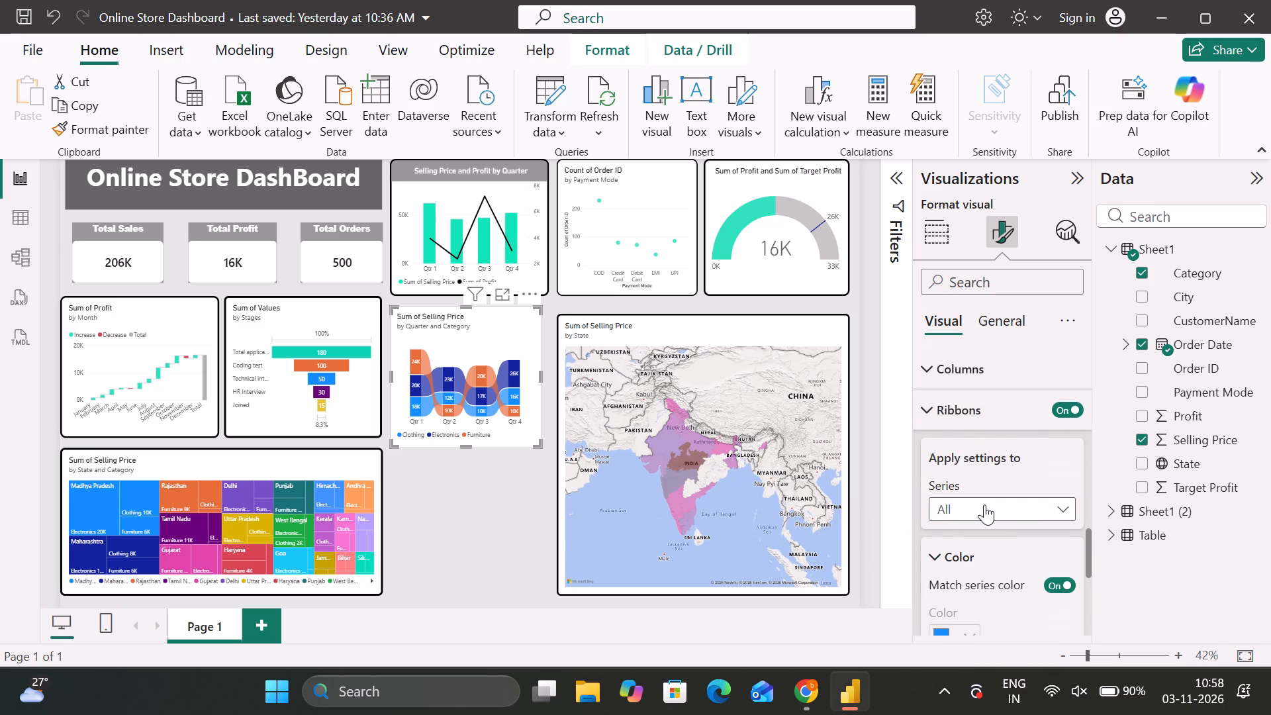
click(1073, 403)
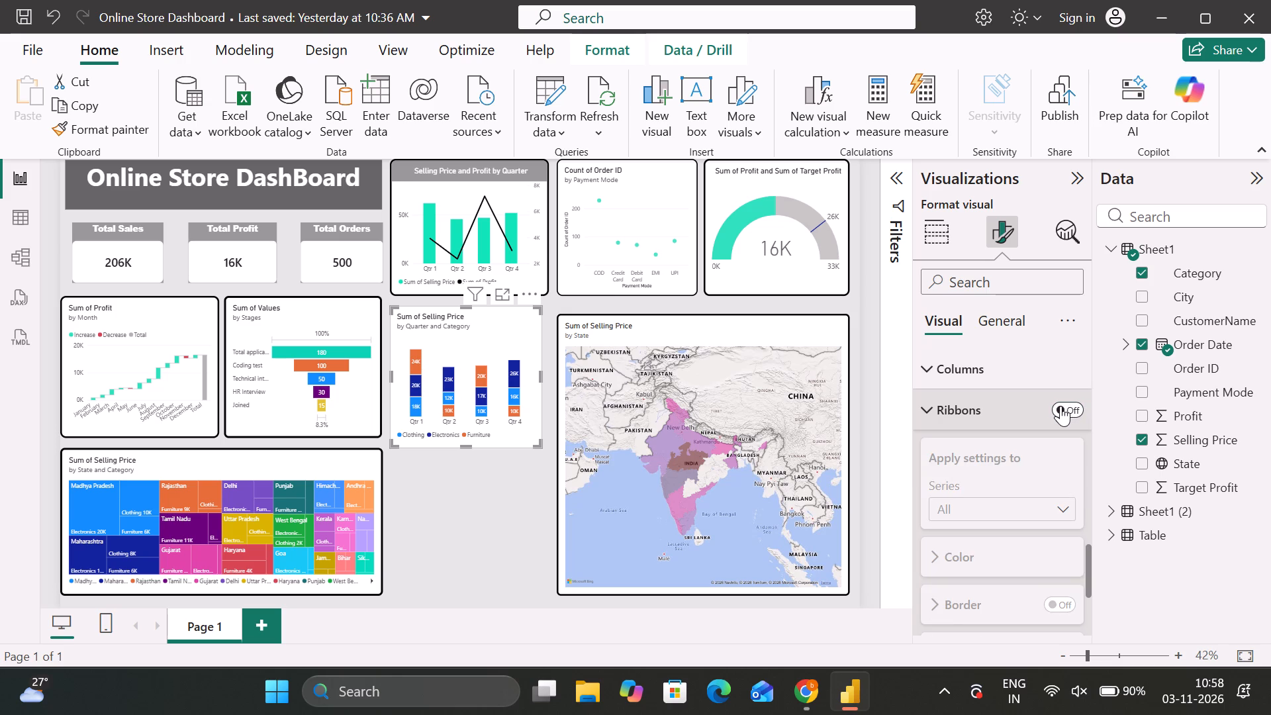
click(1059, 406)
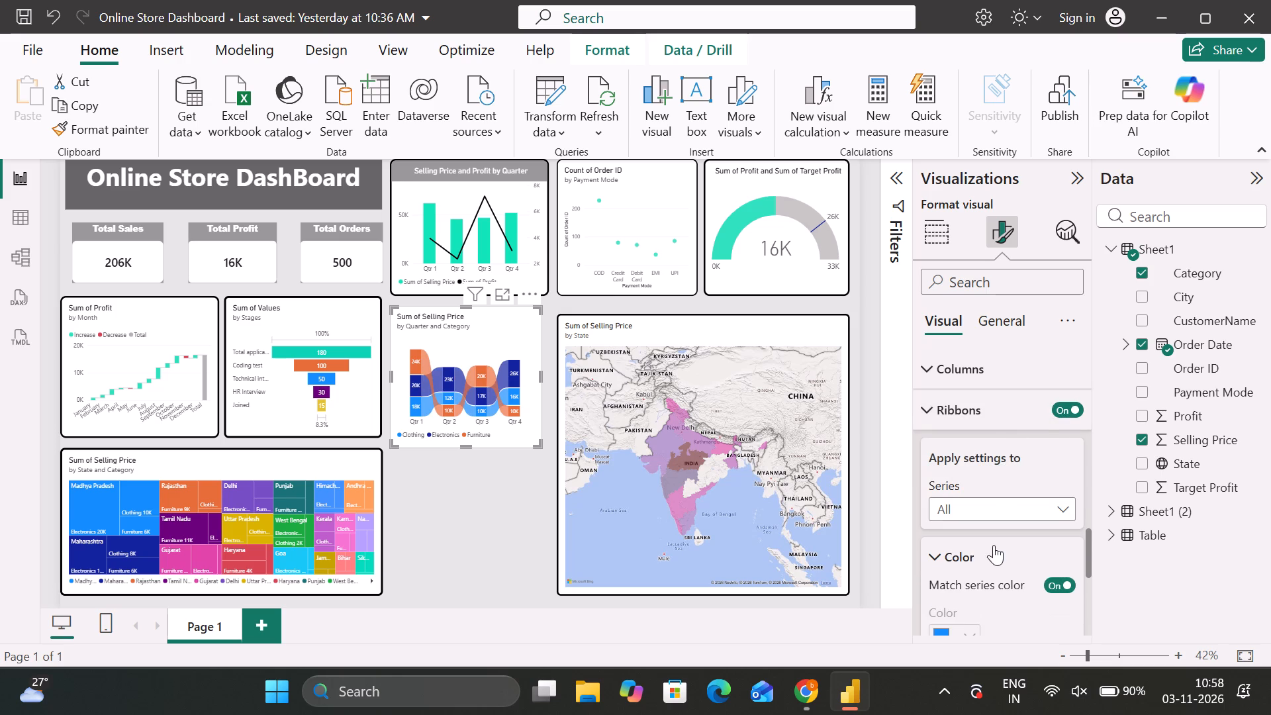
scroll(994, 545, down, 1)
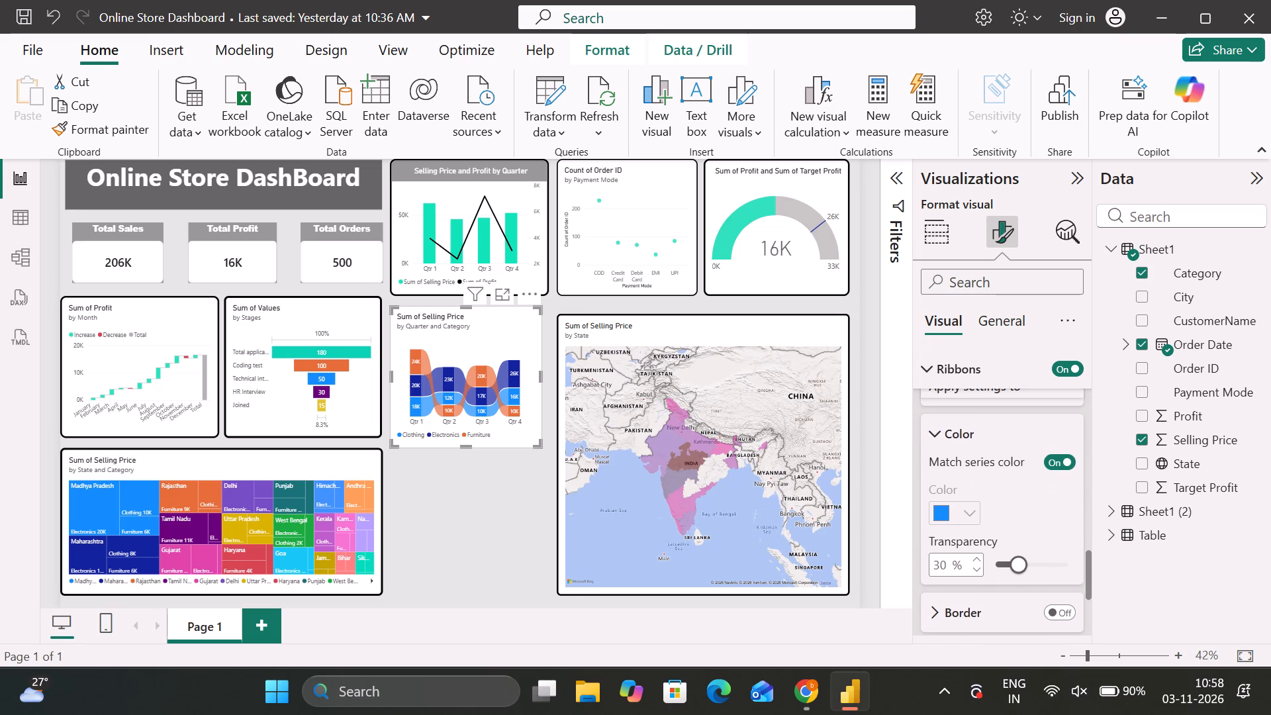
Review the ribbon chart's column series and color settings for all series.
scroll(994, 545, up, 1)
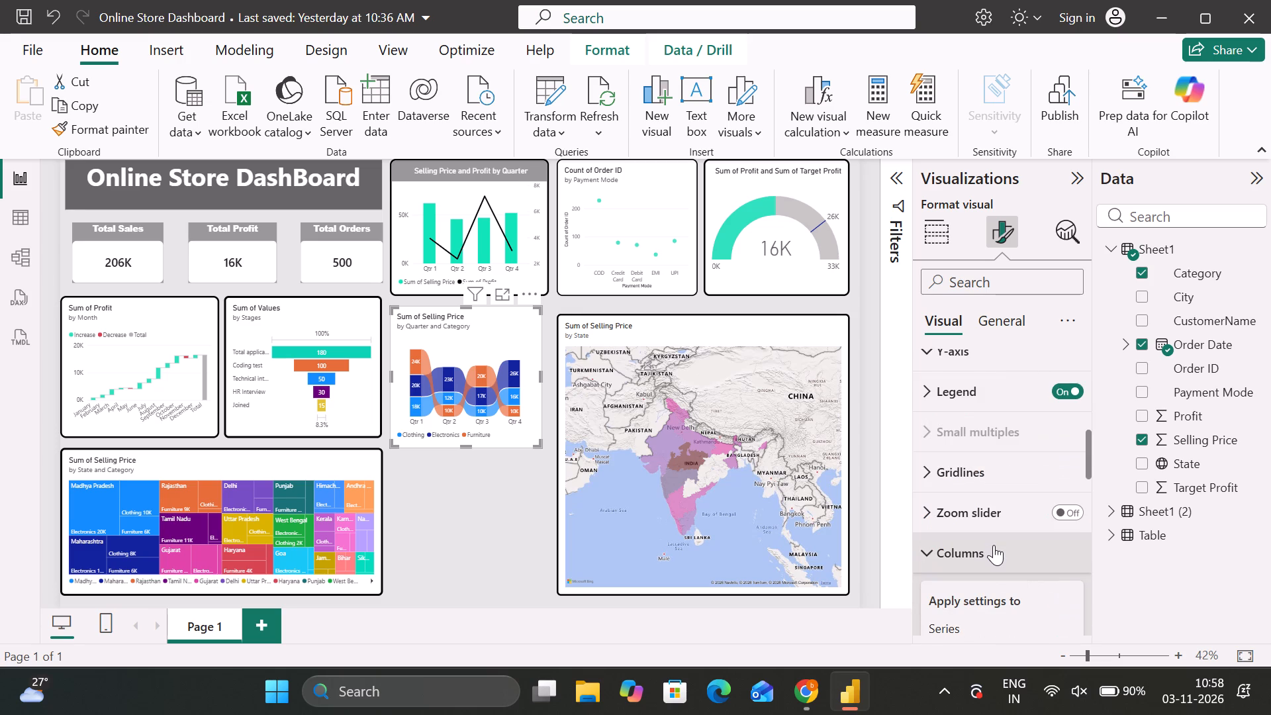
scroll(994, 545, up, 2)
scroll(994, 545, down, 4)
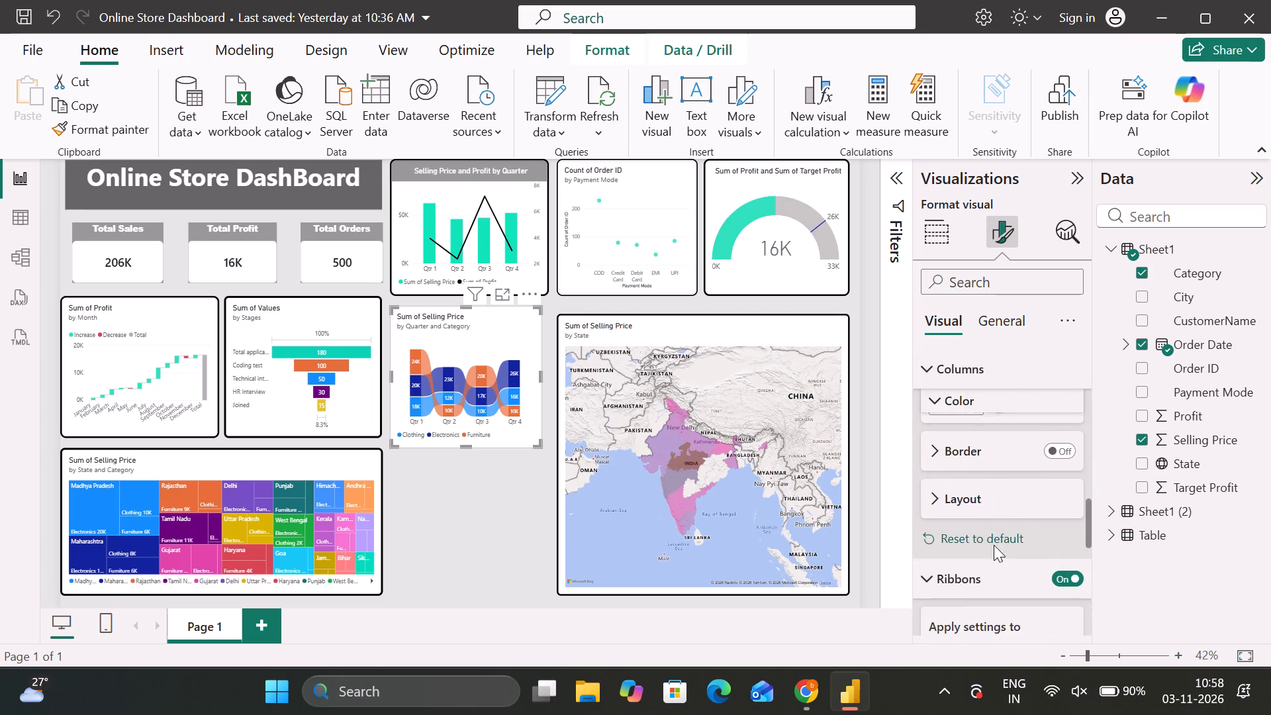
scroll(994, 545, up, 1)
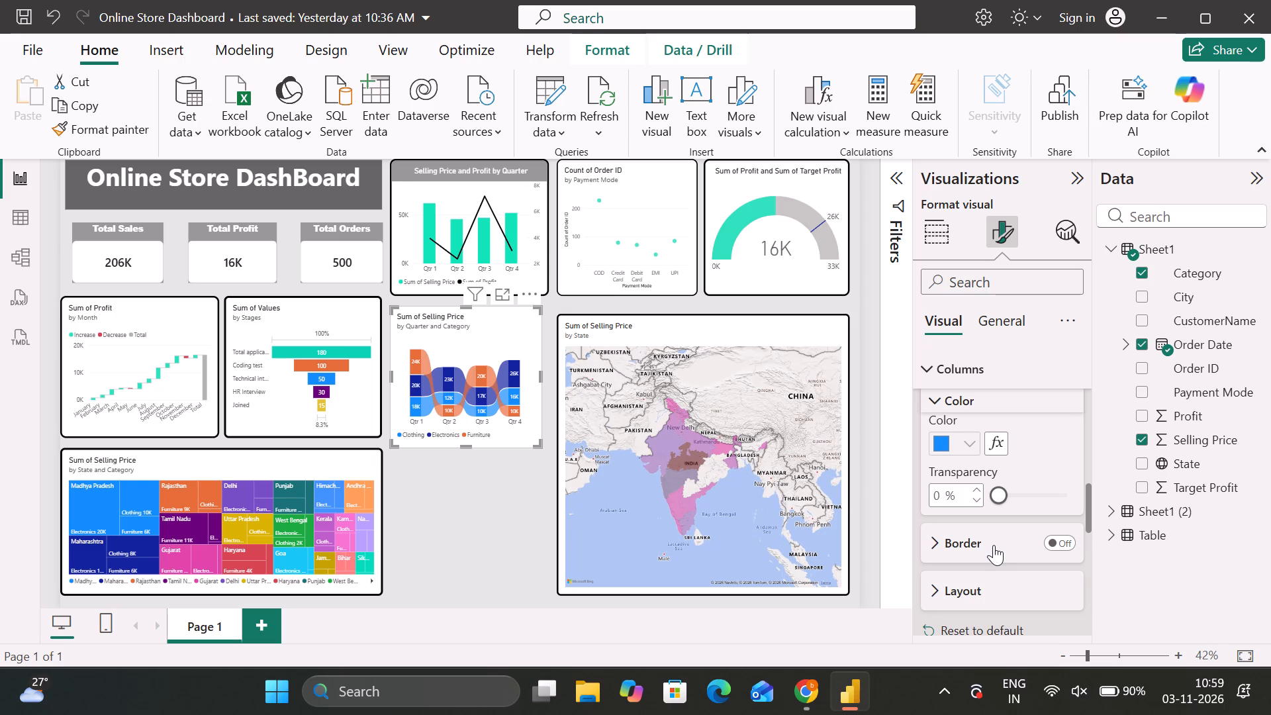
scroll(994, 545, up, 2)
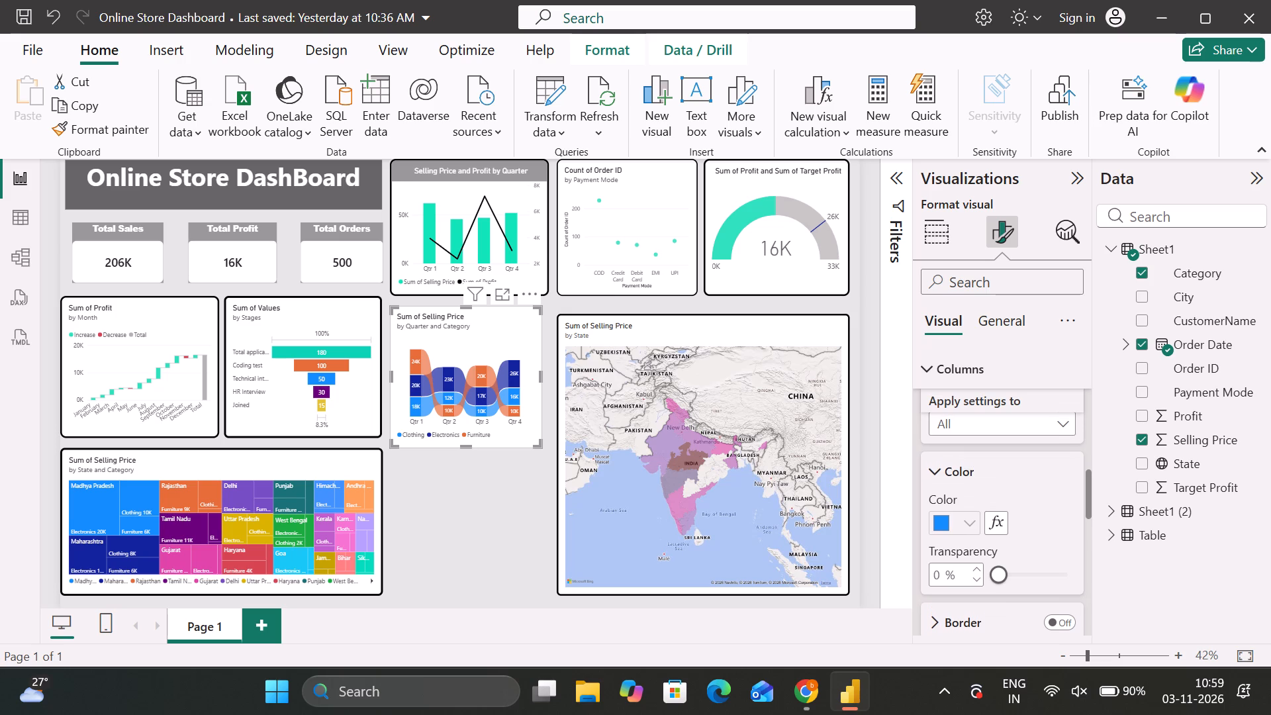
scroll(994, 545, up, 1)
click(976, 442)
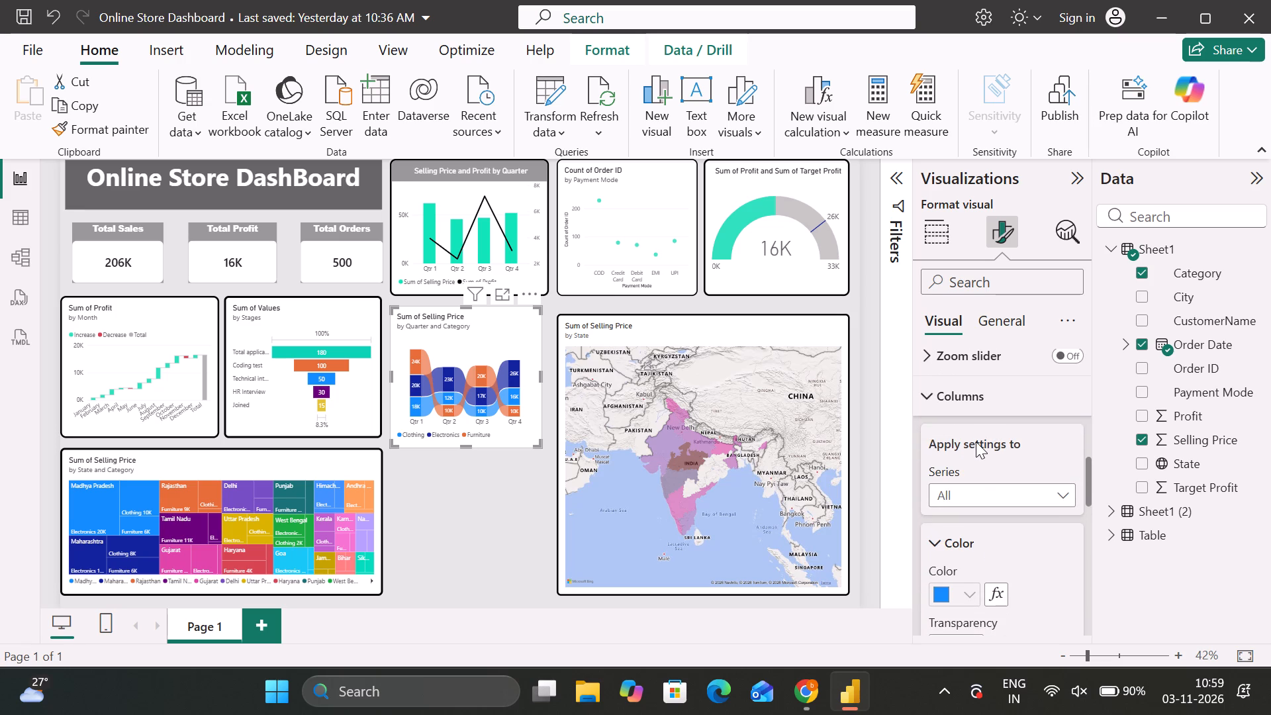
click(955, 539)
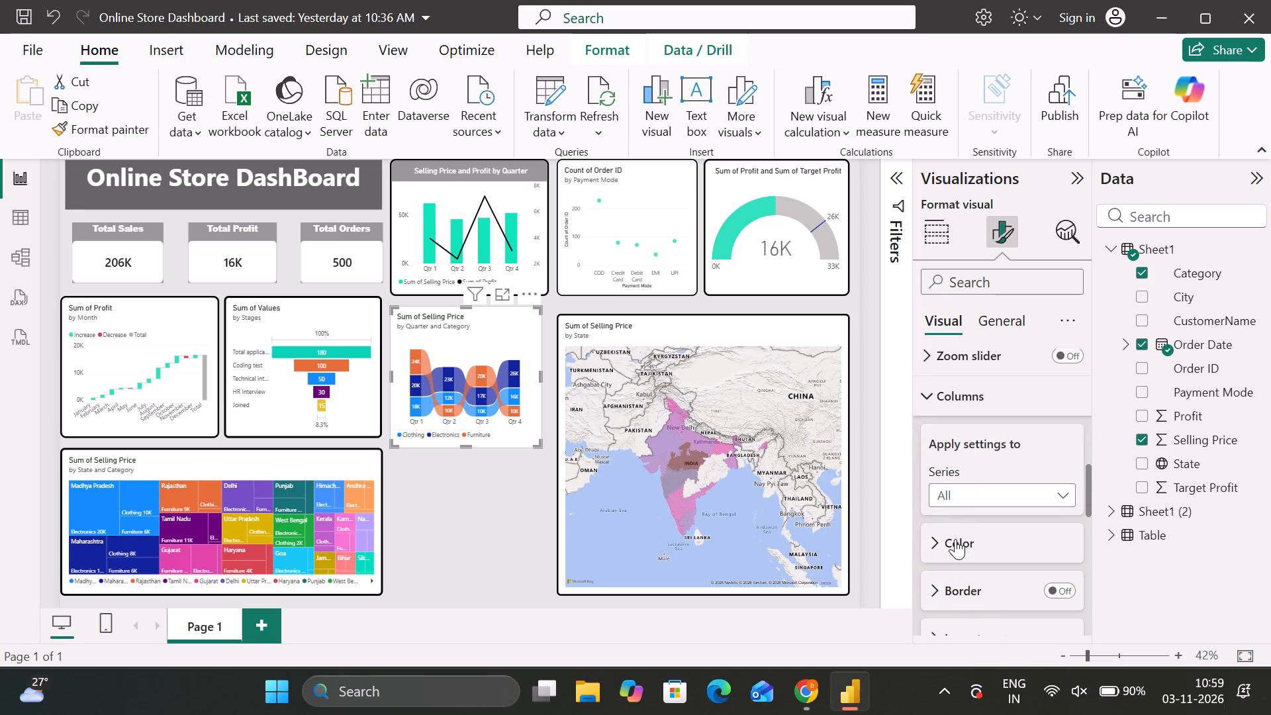
Examine the column layout options, including reverse order, sort by value, outer padding and spacing.
scroll(955, 539, down, 3)
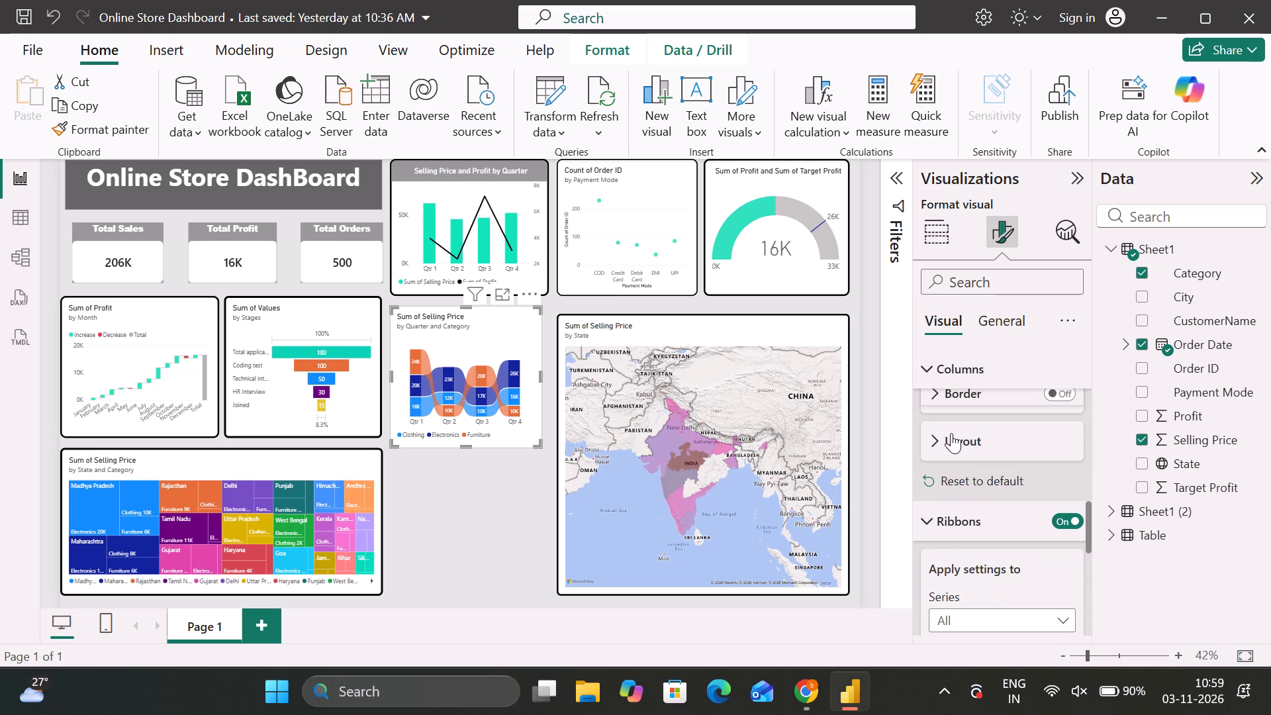
click(951, 433)
scroll(953, 487, down, 1)
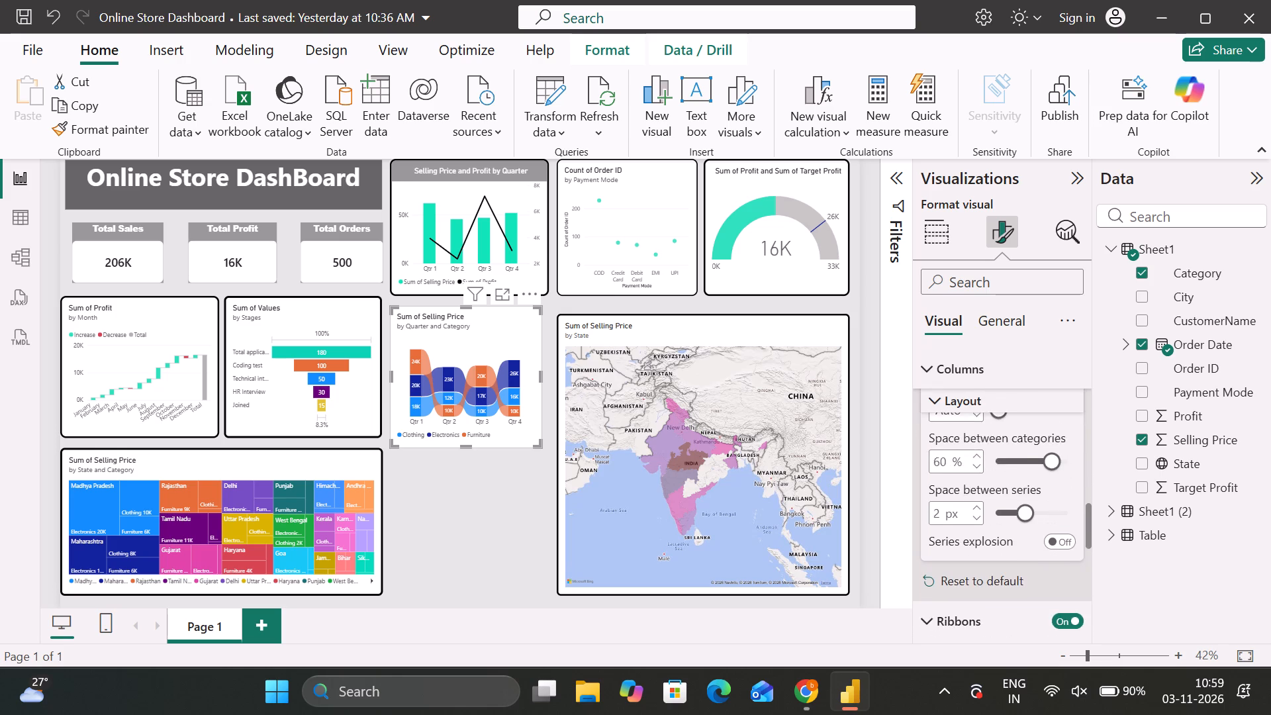
scroll(953, 487, down, 1)
scroll(953, 487, up, 2)
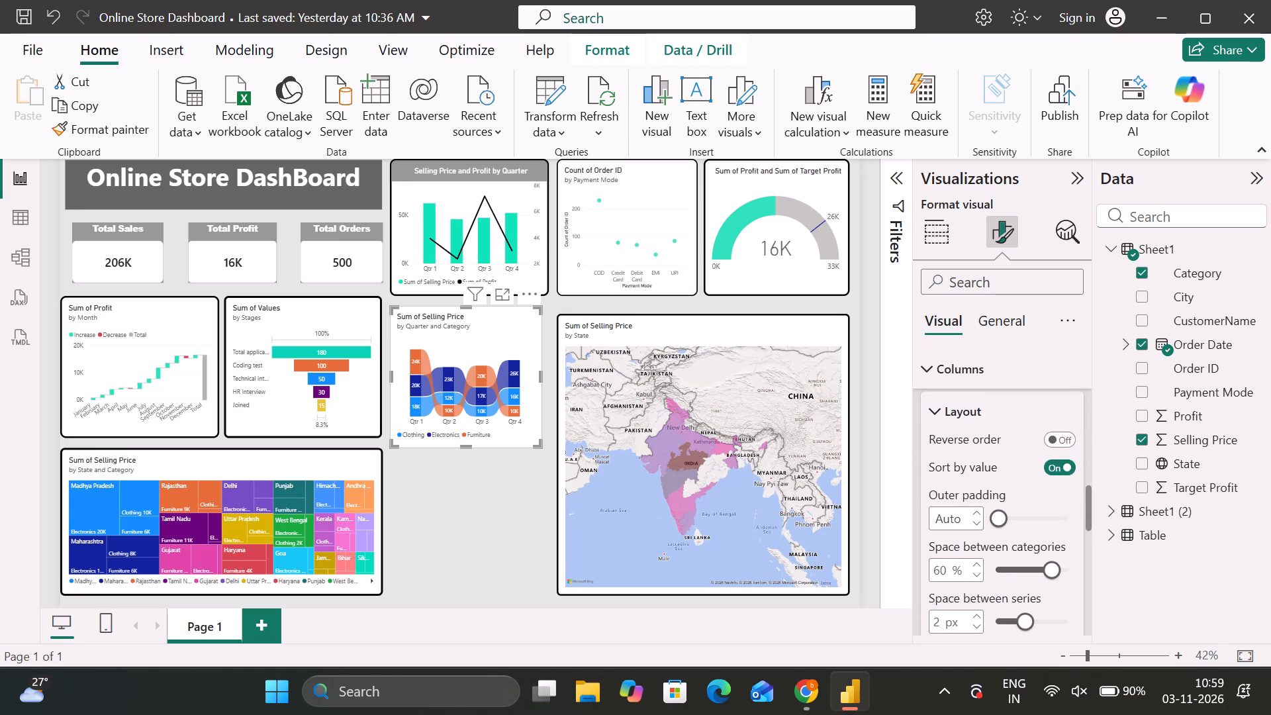
scroll(953, 487, up, 1)
click(946, 440)
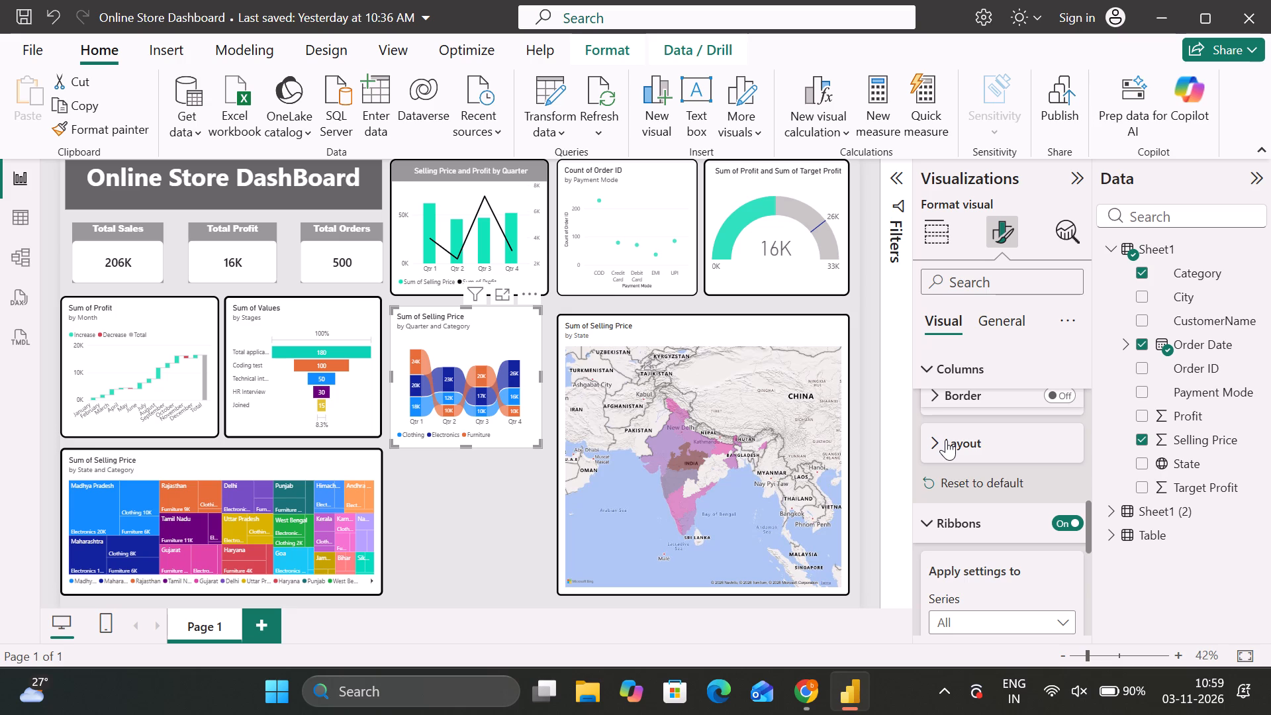
Collapse the ribbon chart's Ribbons formatting settings.
scroll(950, 514, down, 1)
scroll(950, 514, up, 1)
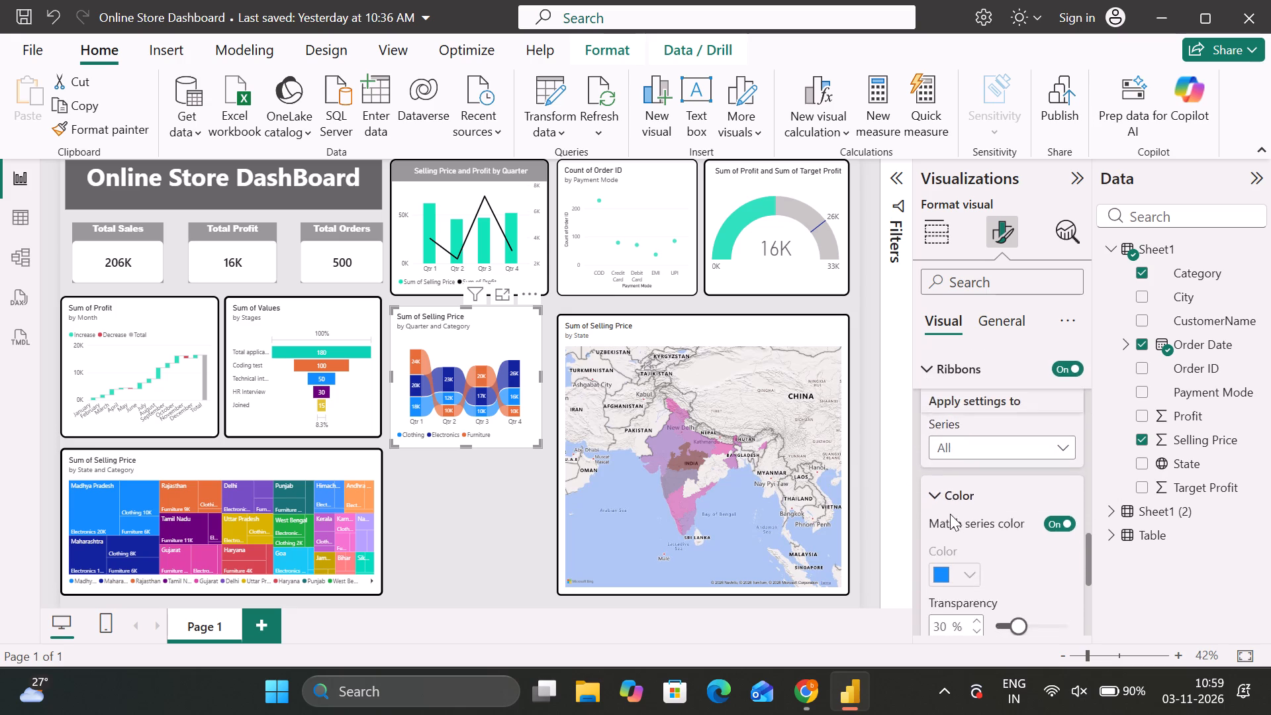
scroll(950, 514, up, 1)
scroll(950, 514, down, 1)
click(947, 558)
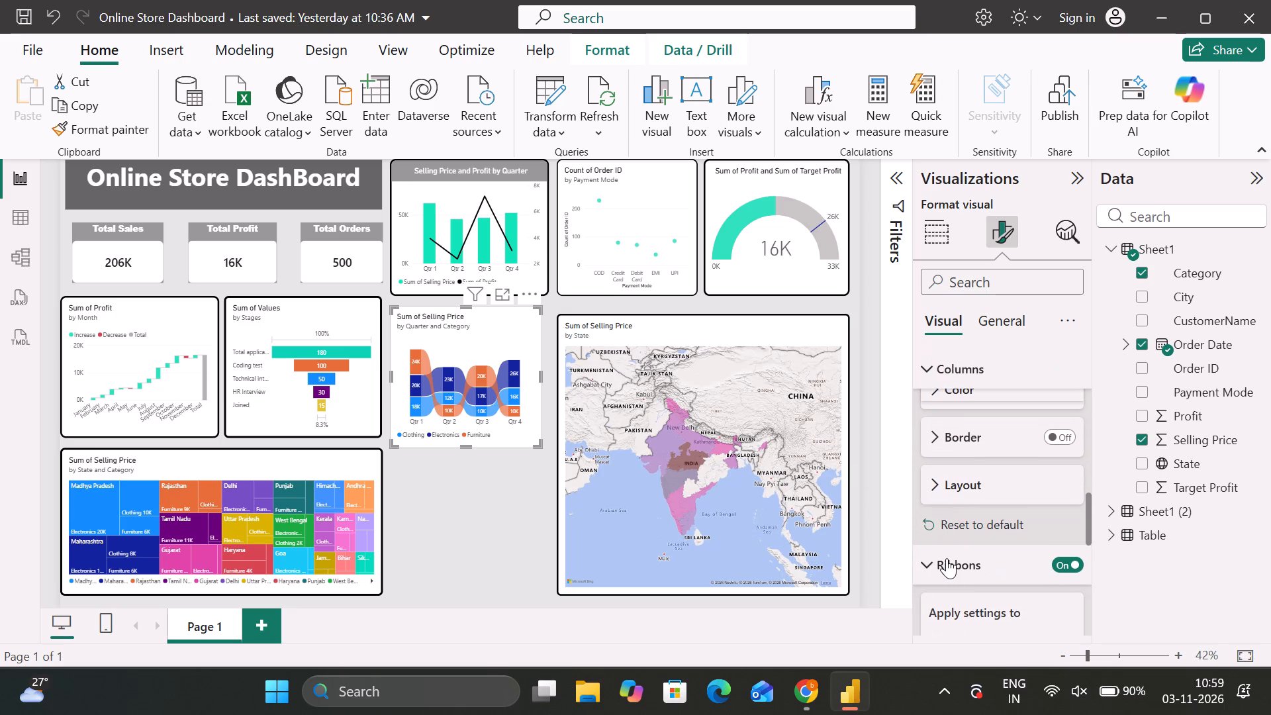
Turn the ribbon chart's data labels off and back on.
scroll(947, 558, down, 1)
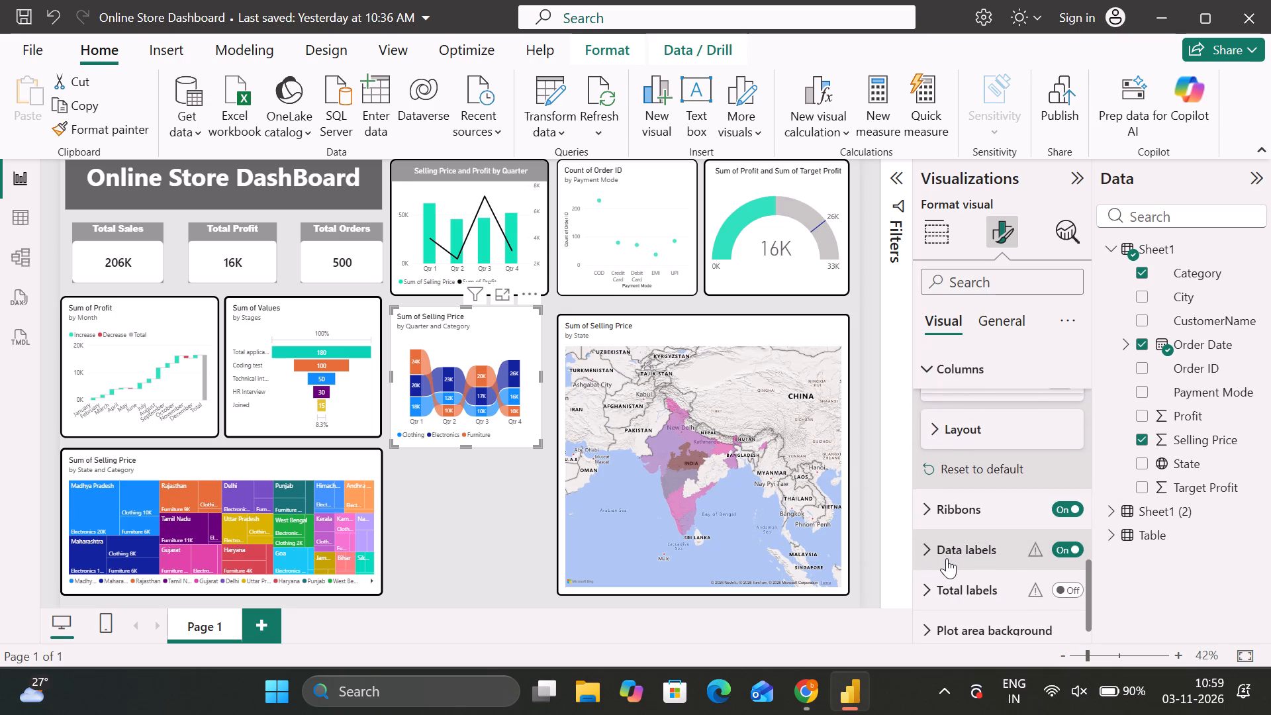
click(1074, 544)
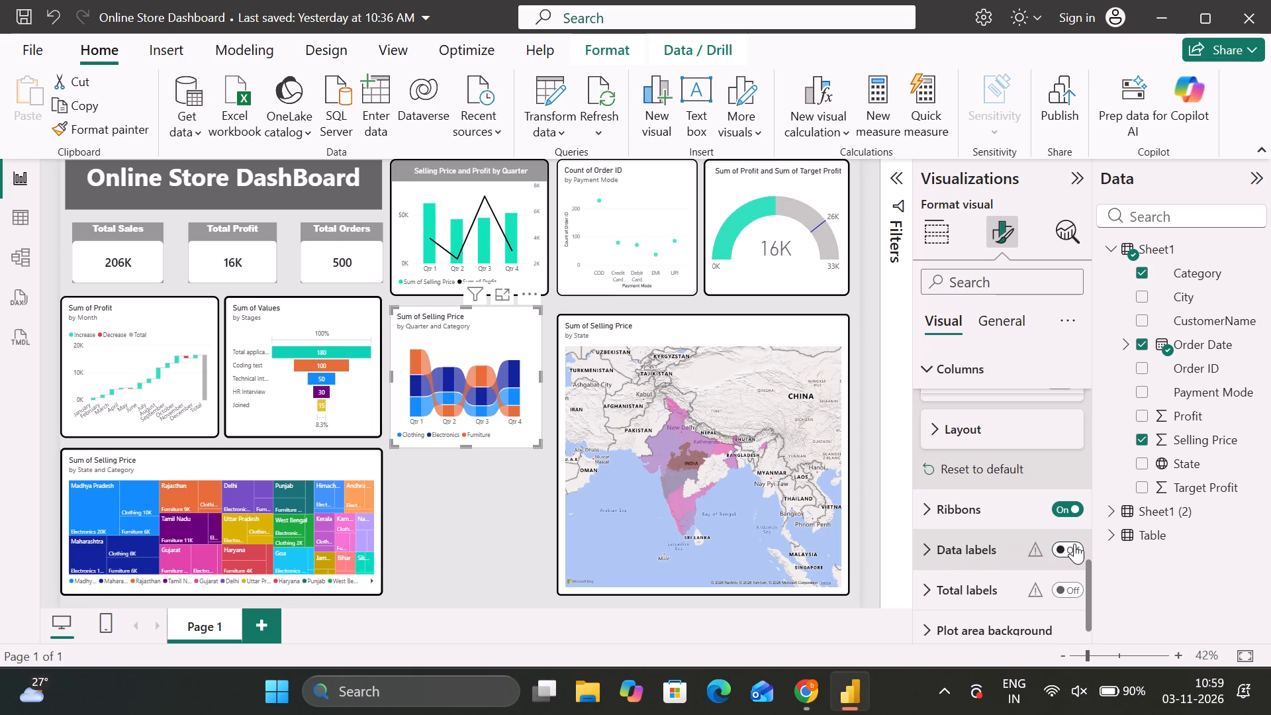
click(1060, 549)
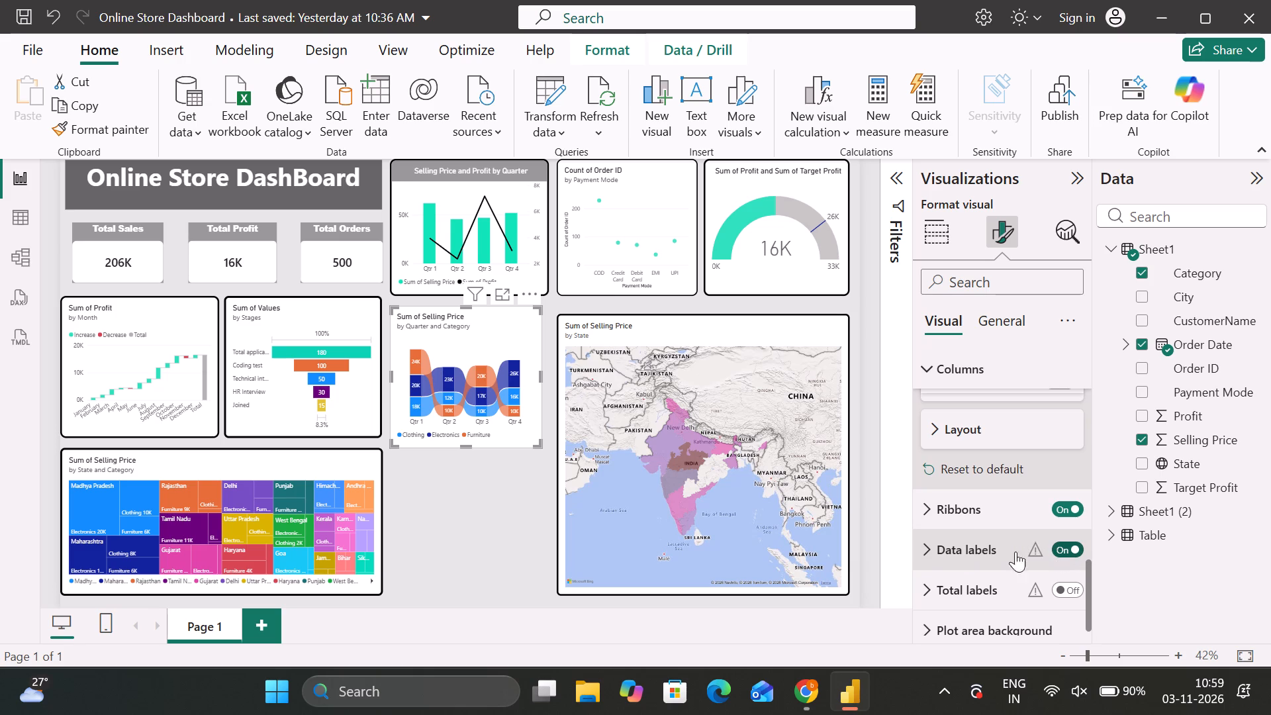
Turn on total labels for the ribbon chart of selling price by quarter and category.
click(1057, 589)
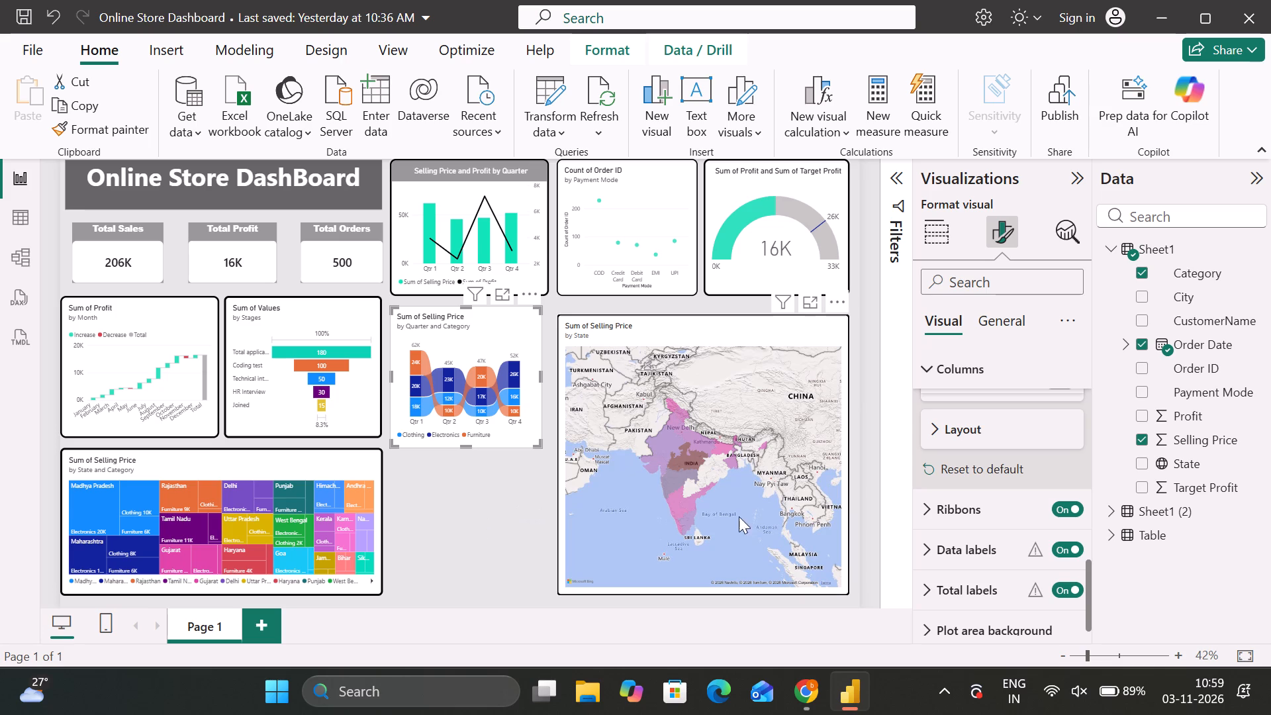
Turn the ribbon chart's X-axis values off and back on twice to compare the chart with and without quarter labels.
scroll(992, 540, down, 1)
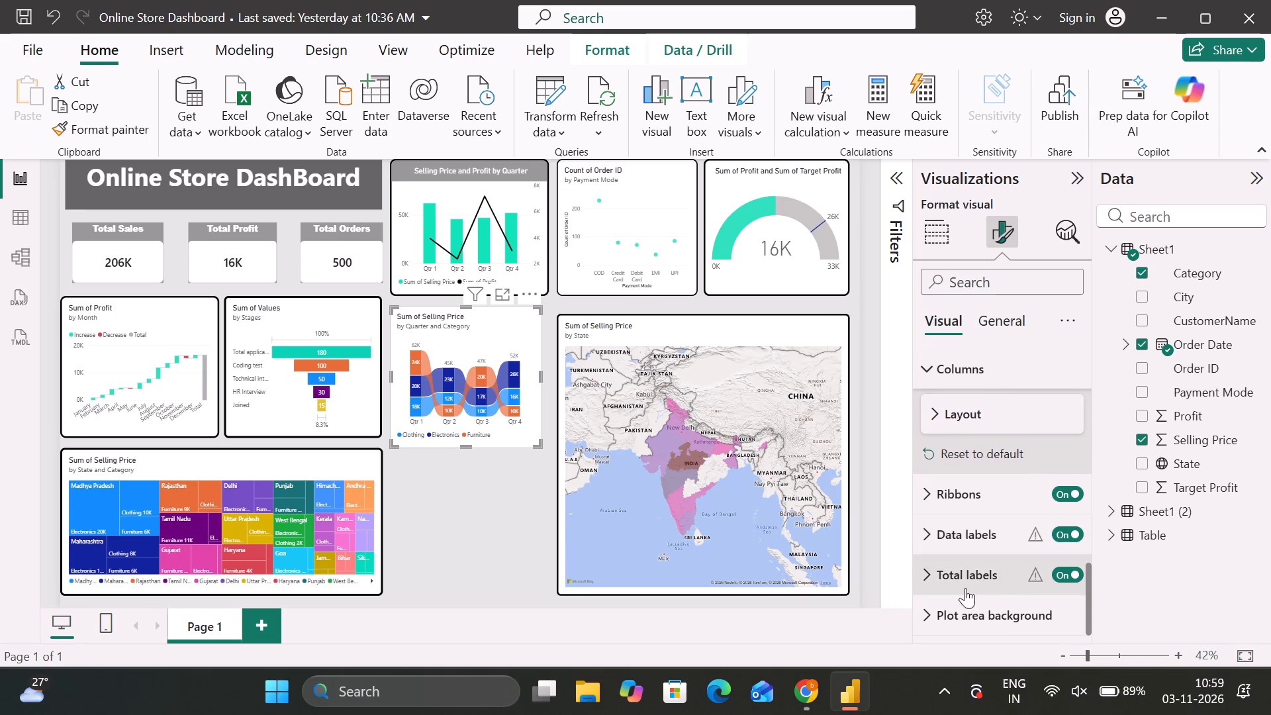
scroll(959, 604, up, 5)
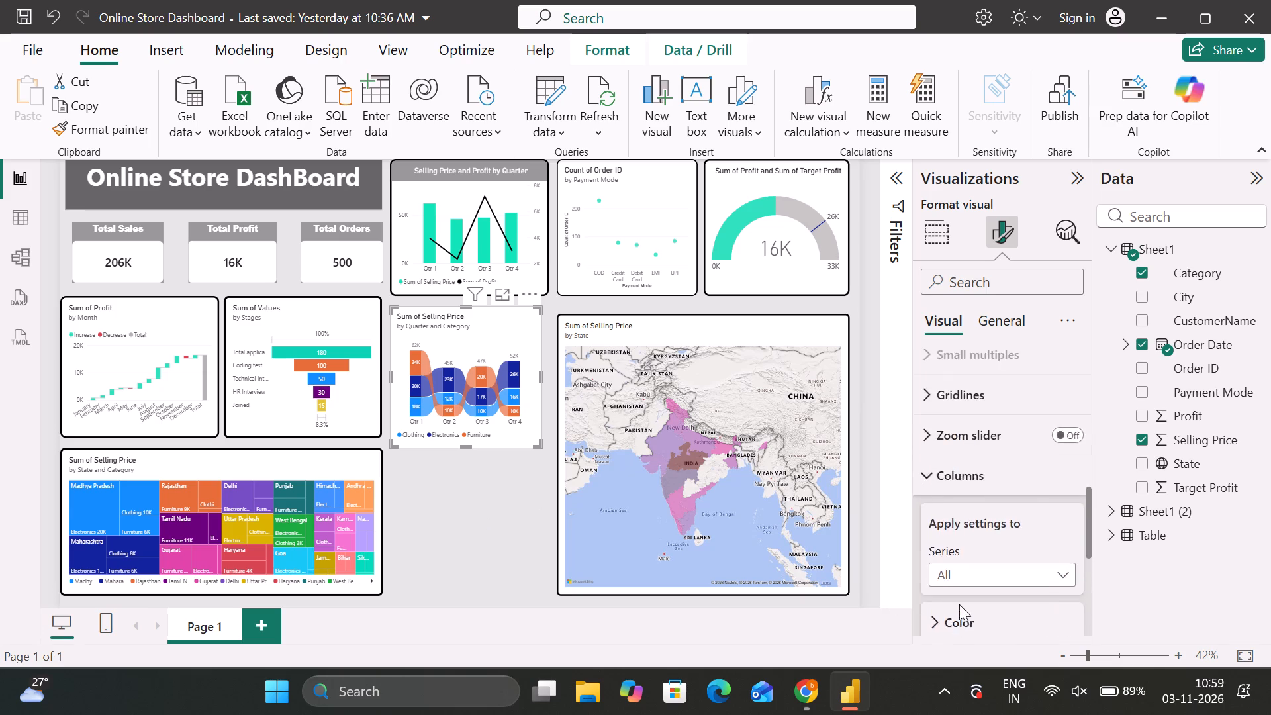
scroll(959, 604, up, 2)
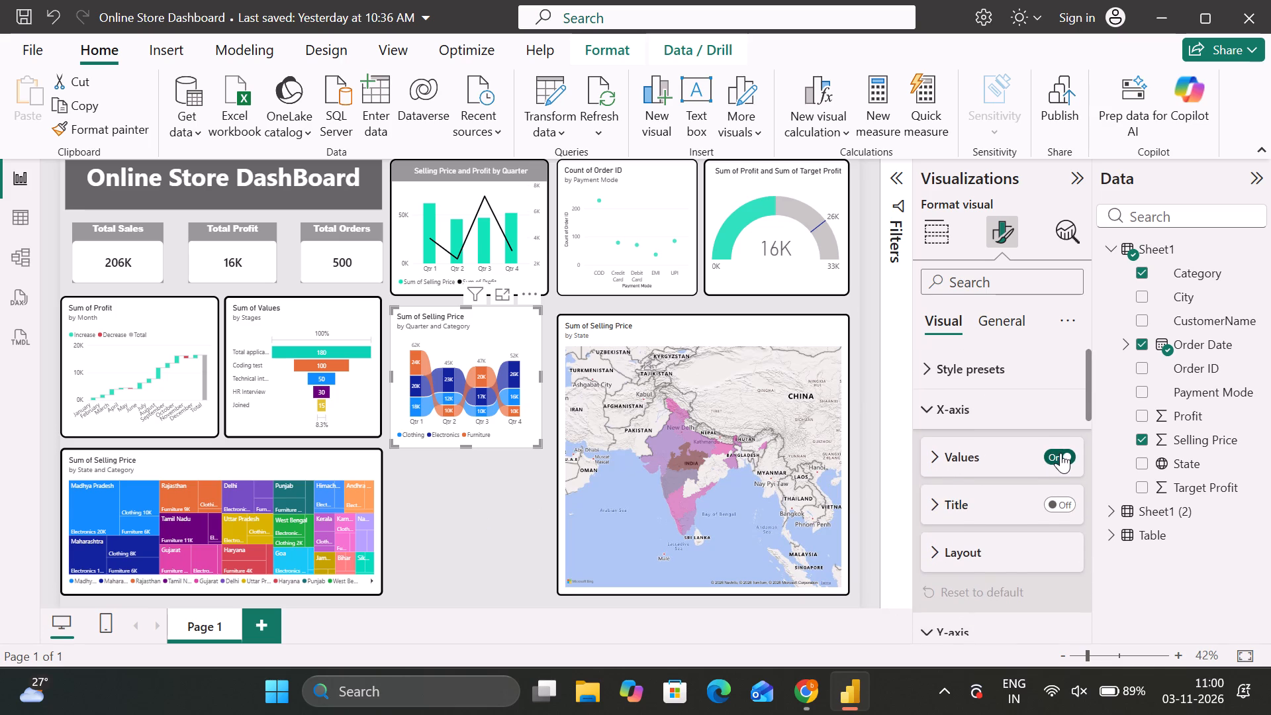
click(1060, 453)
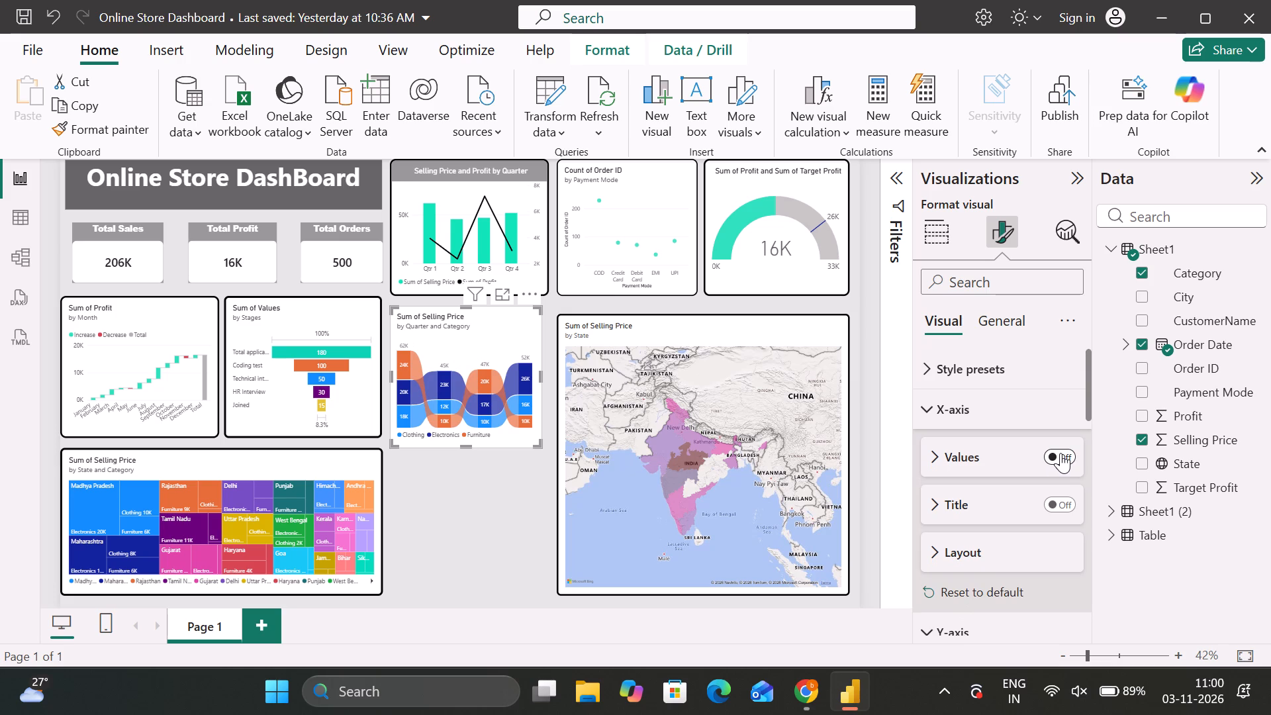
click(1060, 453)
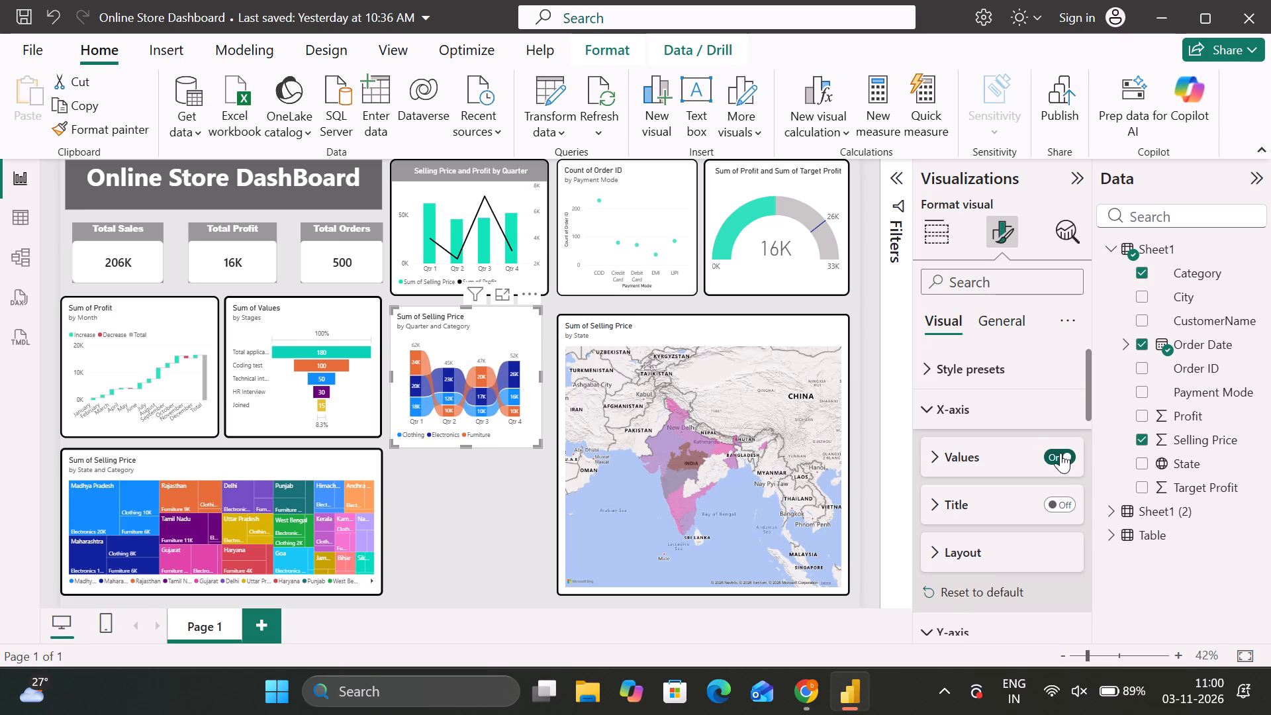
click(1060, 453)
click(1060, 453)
Collapse the ribbon chart's X-axis, Y-axis and Columns formatting settings.
click(958, 401)
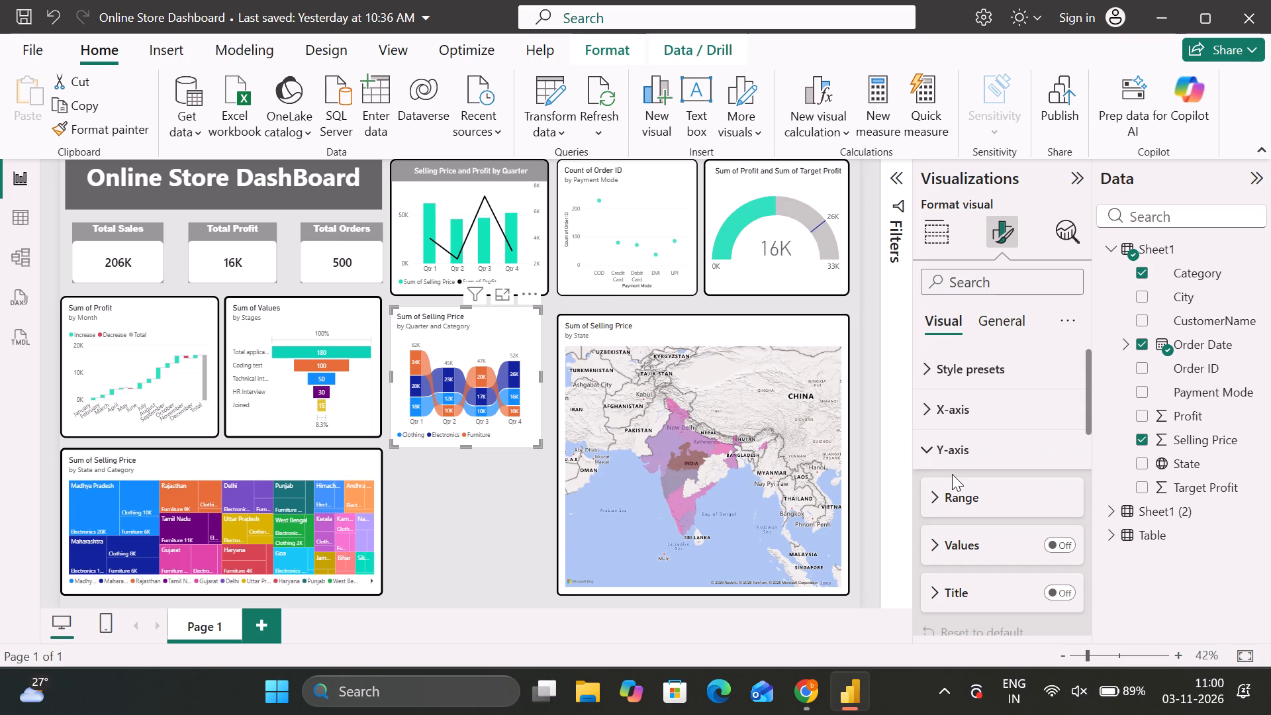
click(947, 455)
scroll(947, 455, down, 2)
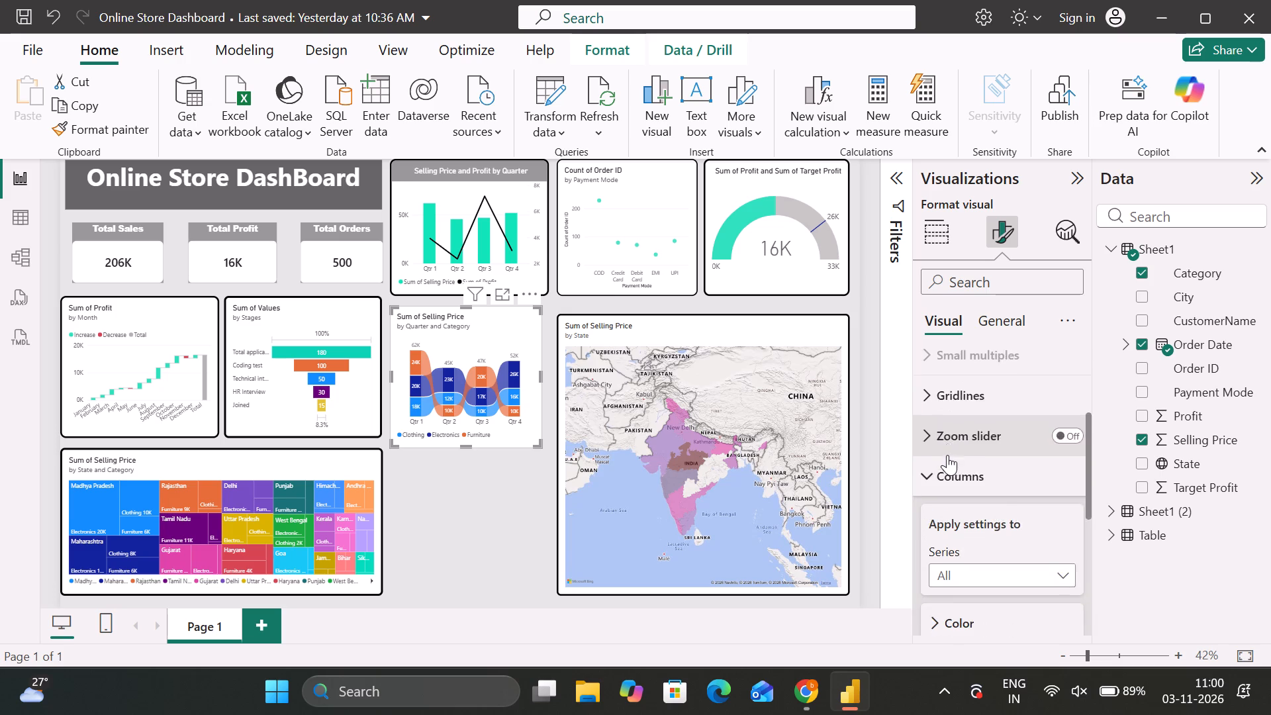
scroll(947, 455, down, 1)
click(952, 401)
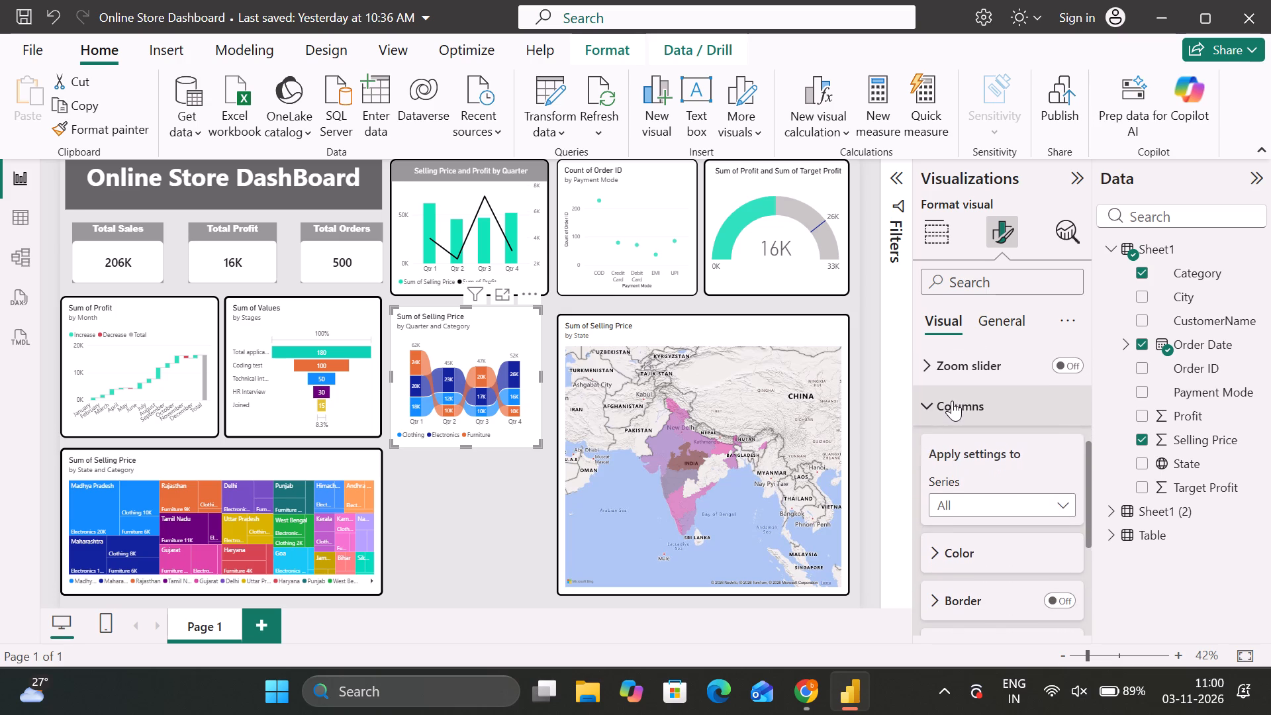
scroll(945, 514, down, 2)
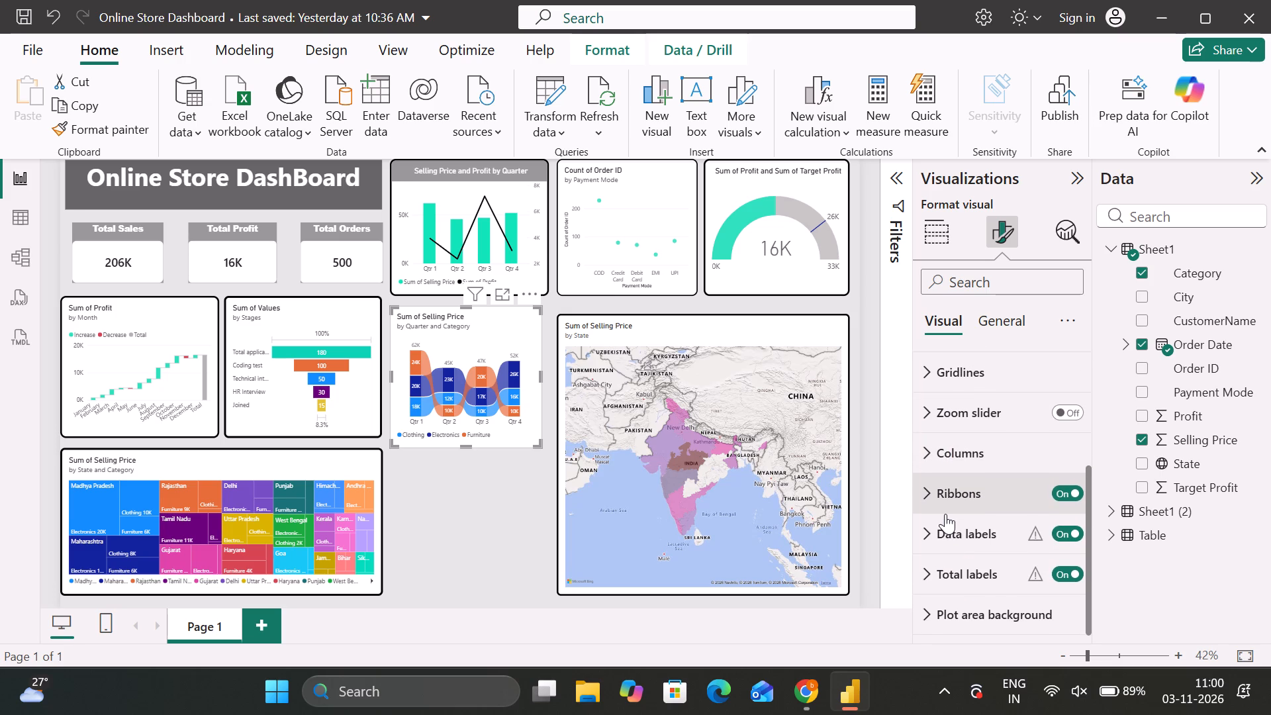
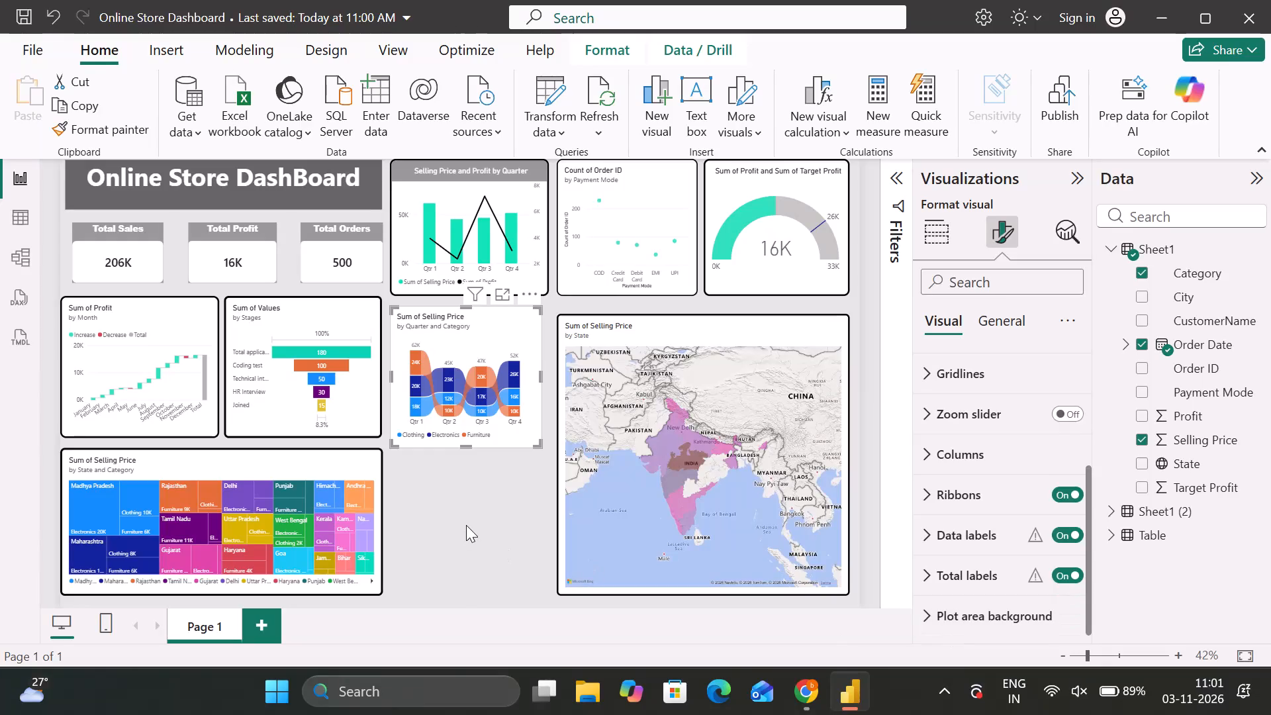
Set the visual border color of the ribbon chart of selling price by quarter and category to black.
click(466, 524)
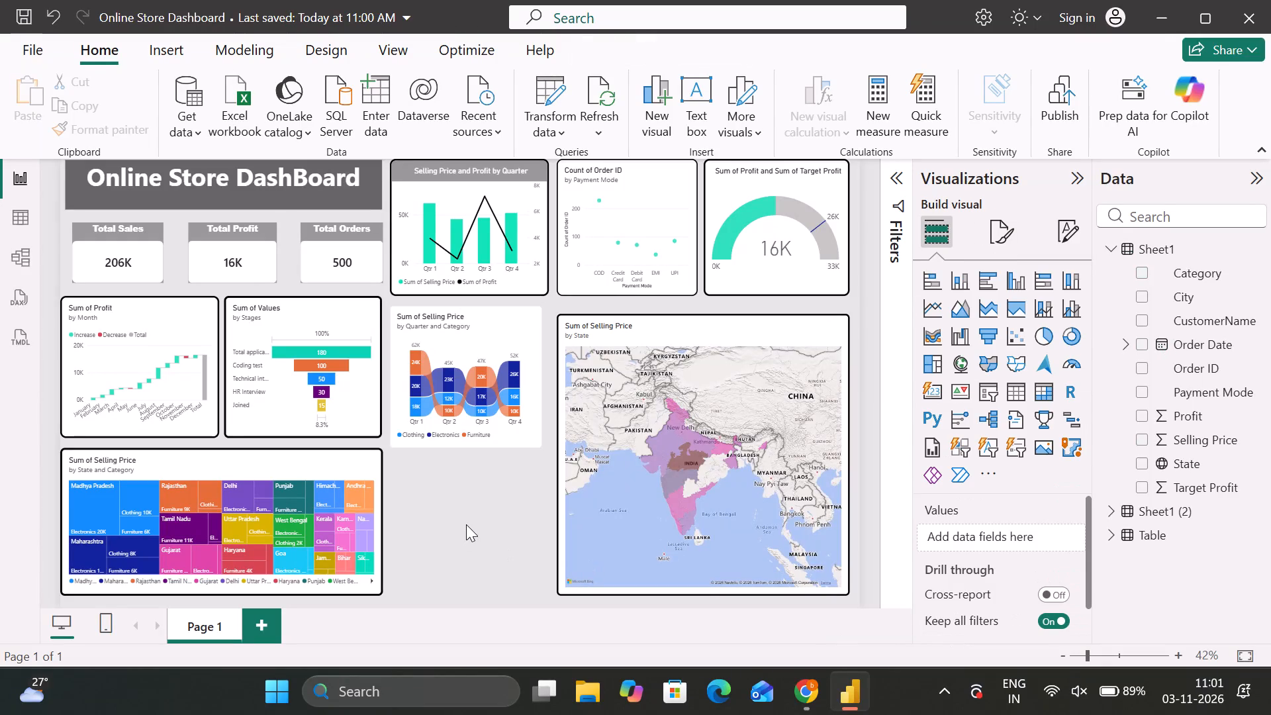
click(483, 331)
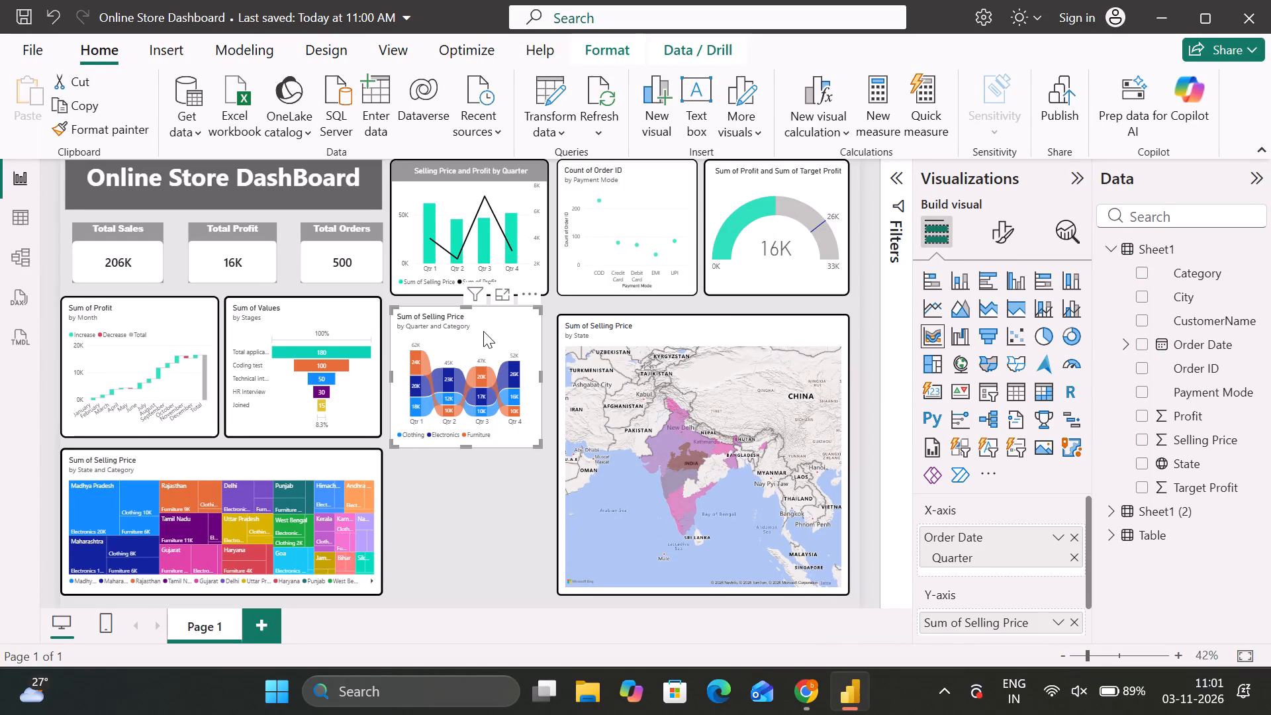
click(1021, 236)
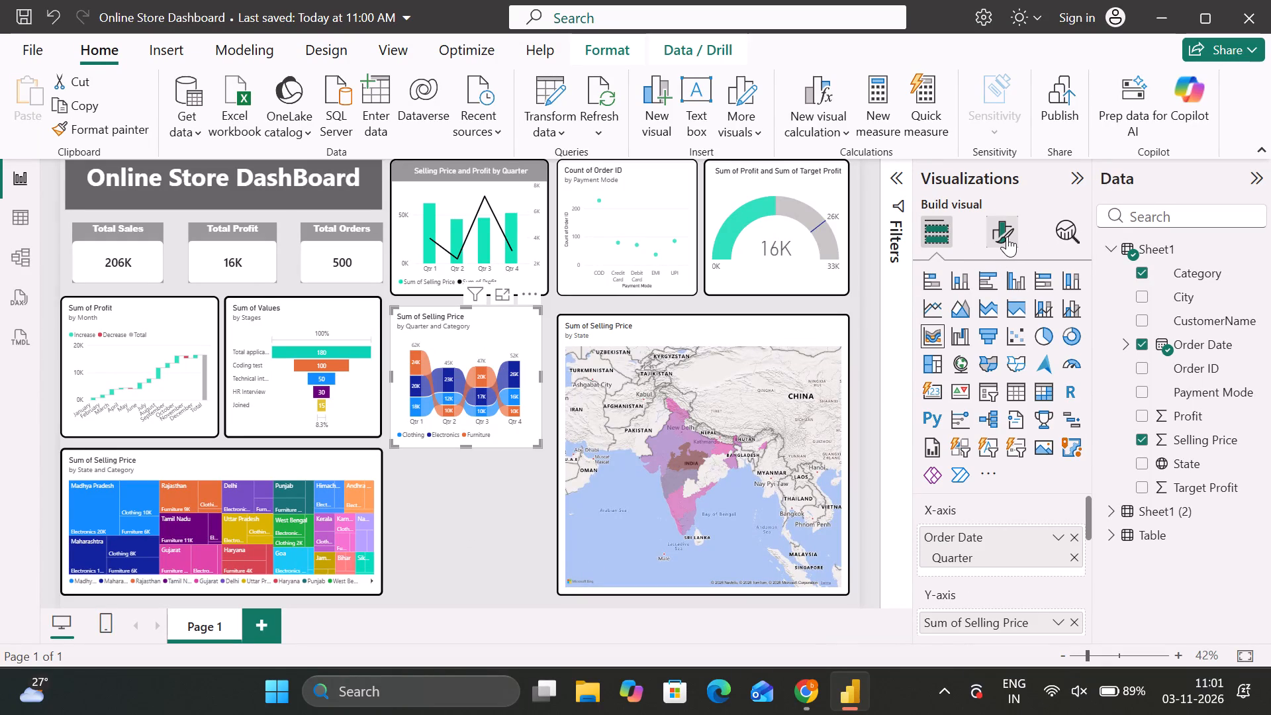
click(1007, 236)
click(1011, 321)
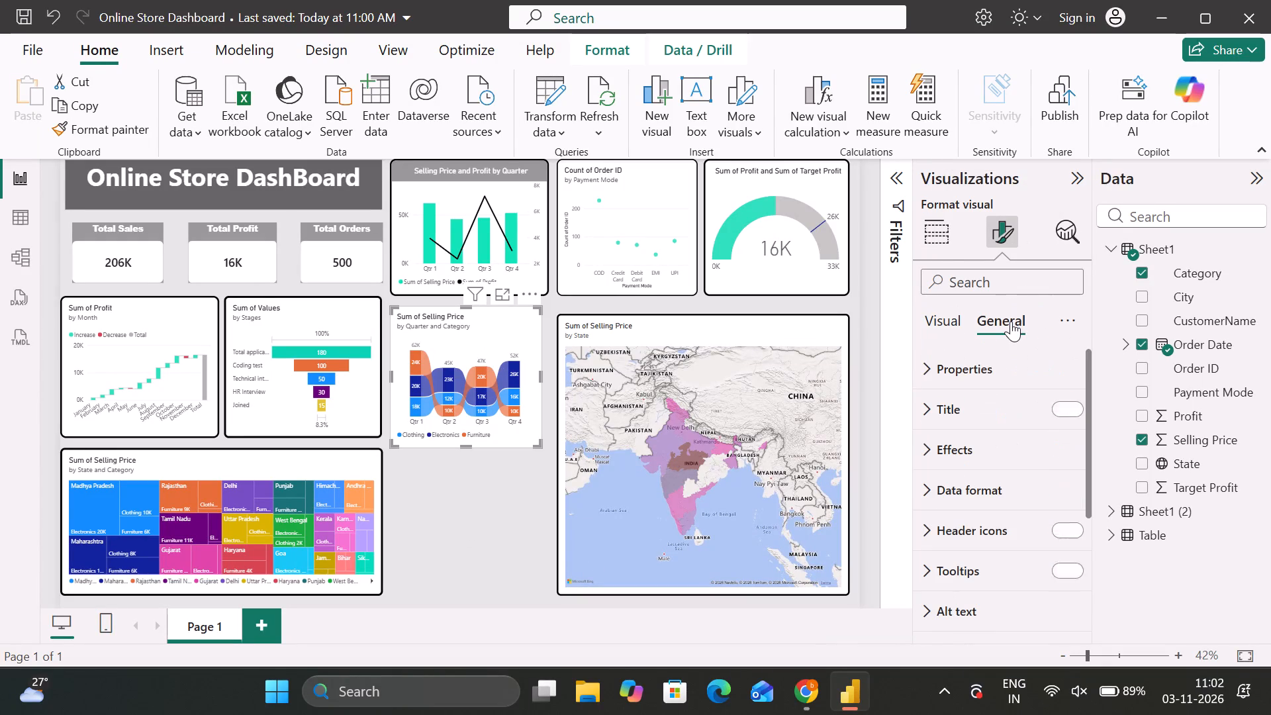
click(1043, 461)
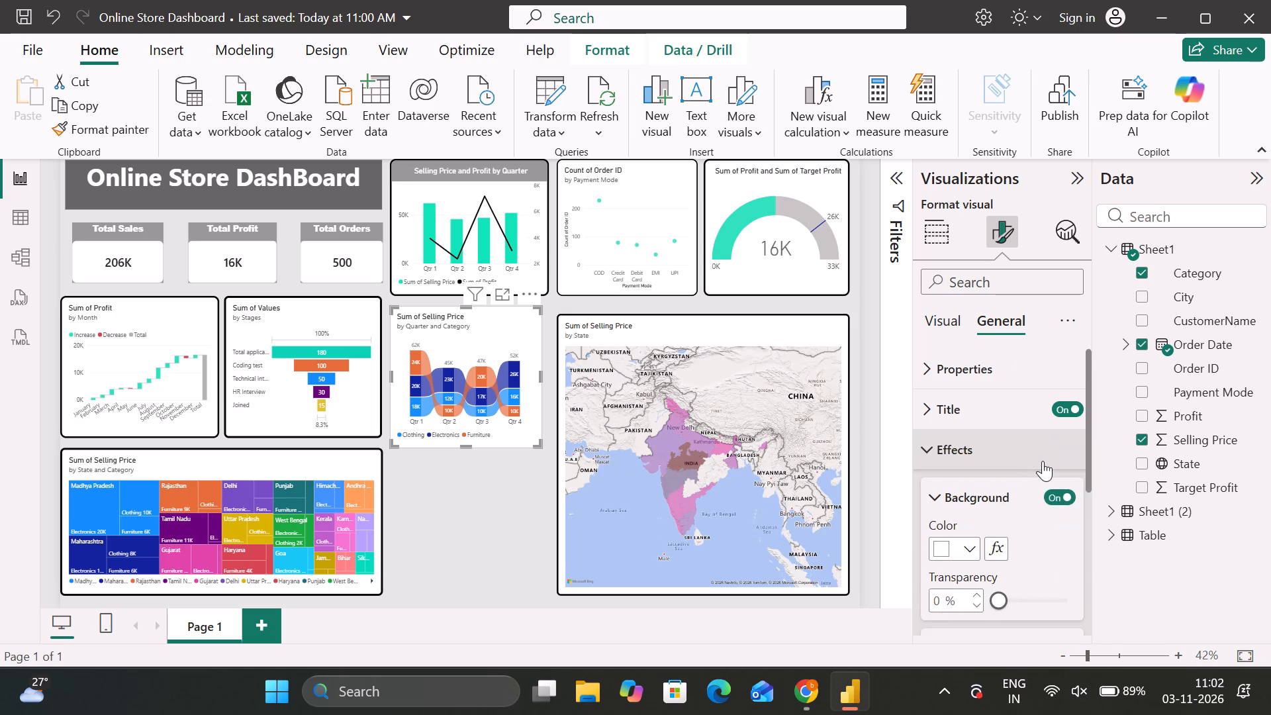
scroll(1043, 461, down, 2)
click(956, 457)
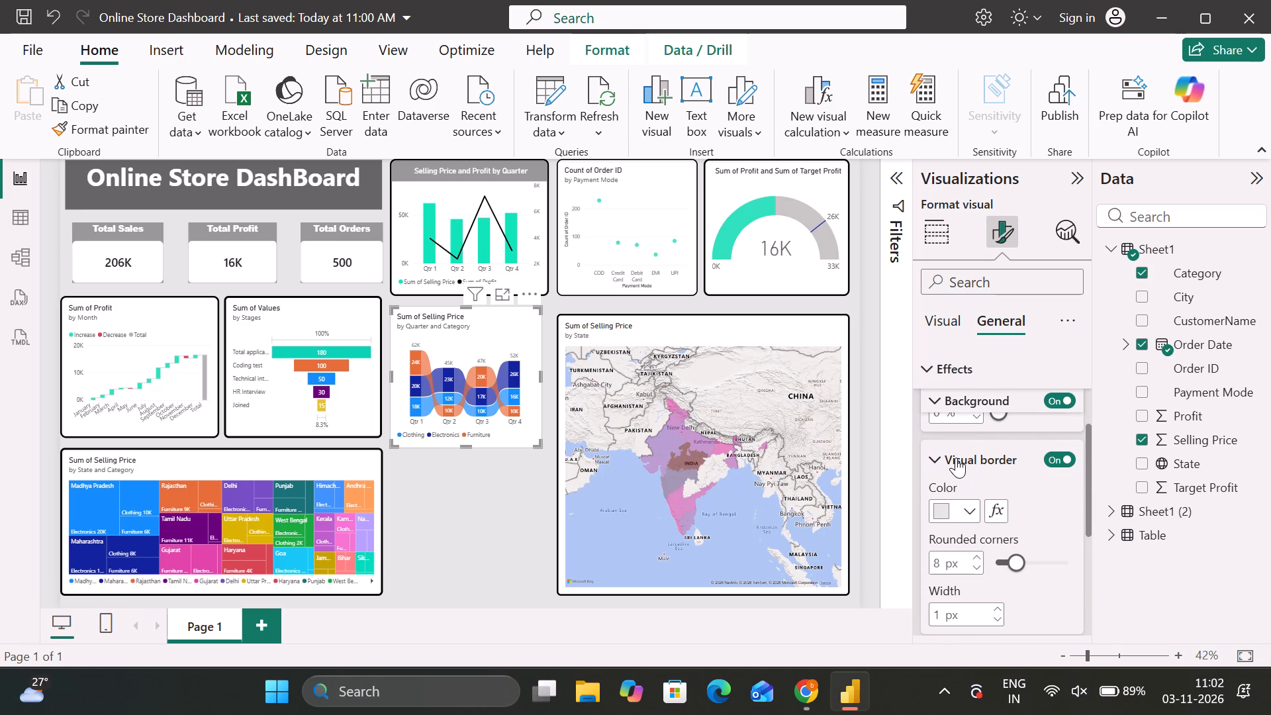
click(971, 505)
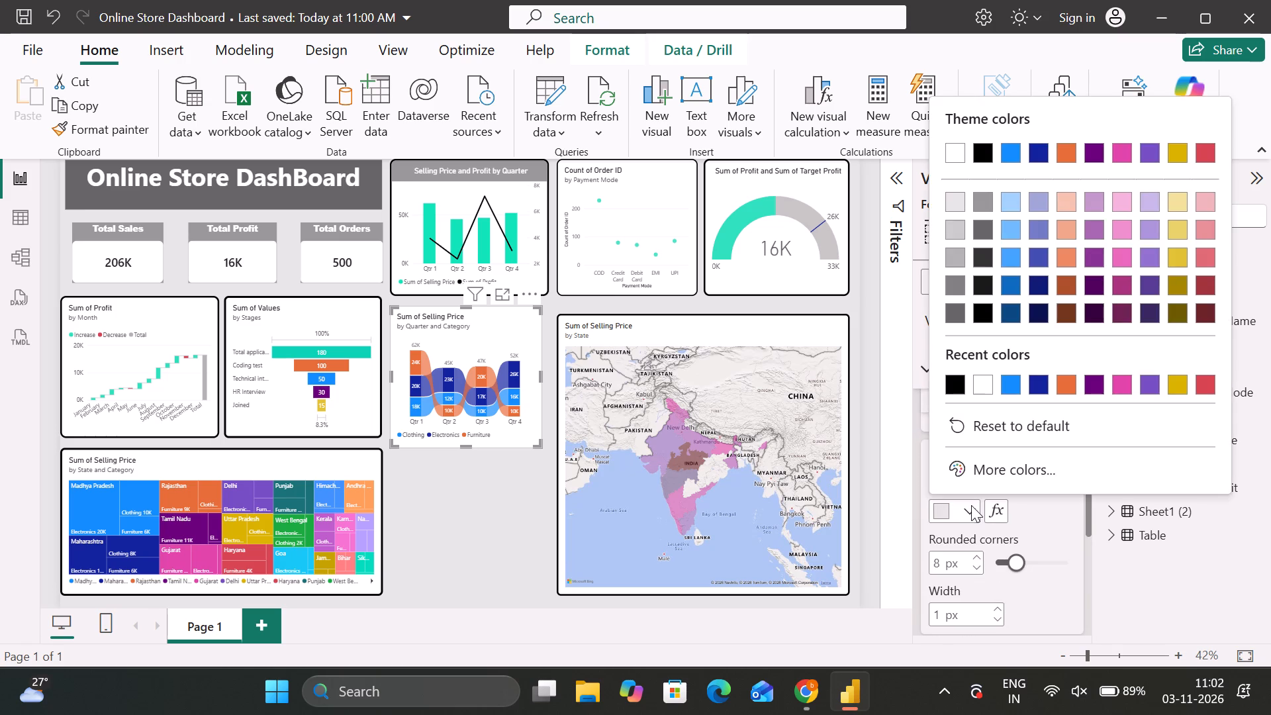
click(979, 157)
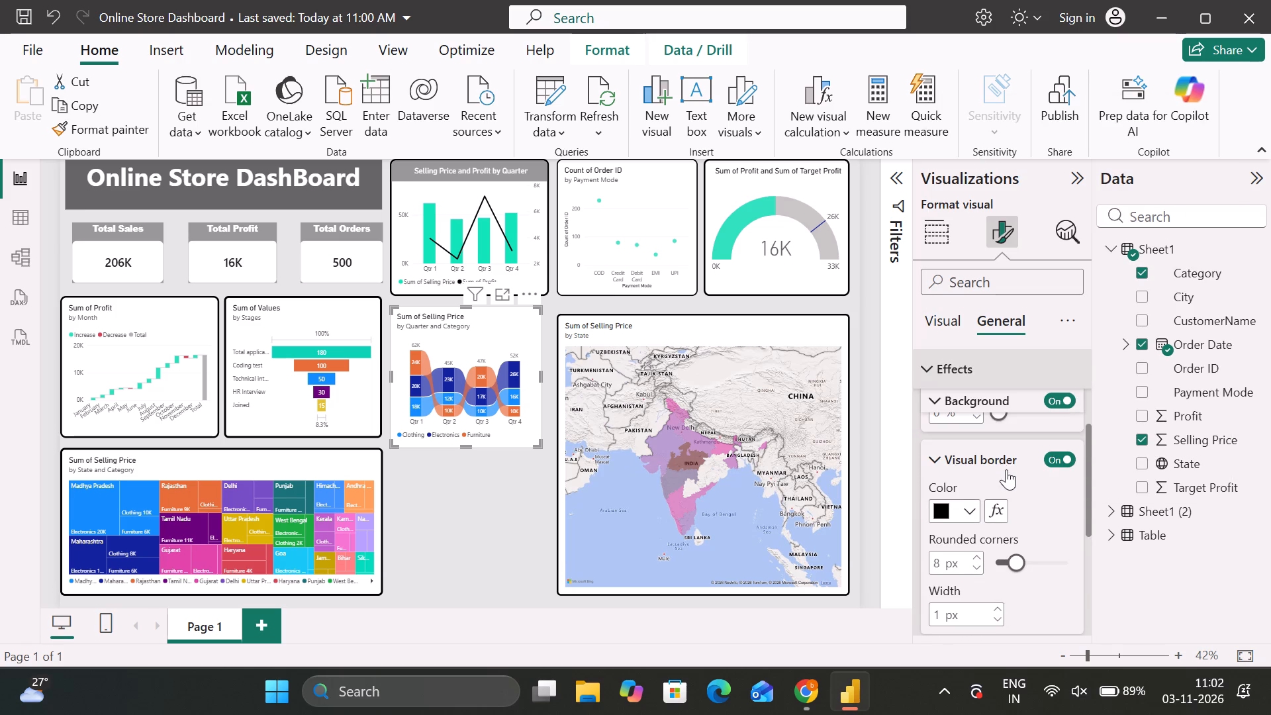
Set the ribbon chart's border width to 5 px and its rounded corners to 10 px.
scroll(1006, 469, down, 1)
triple_click(994, 536)
click(994, 536)
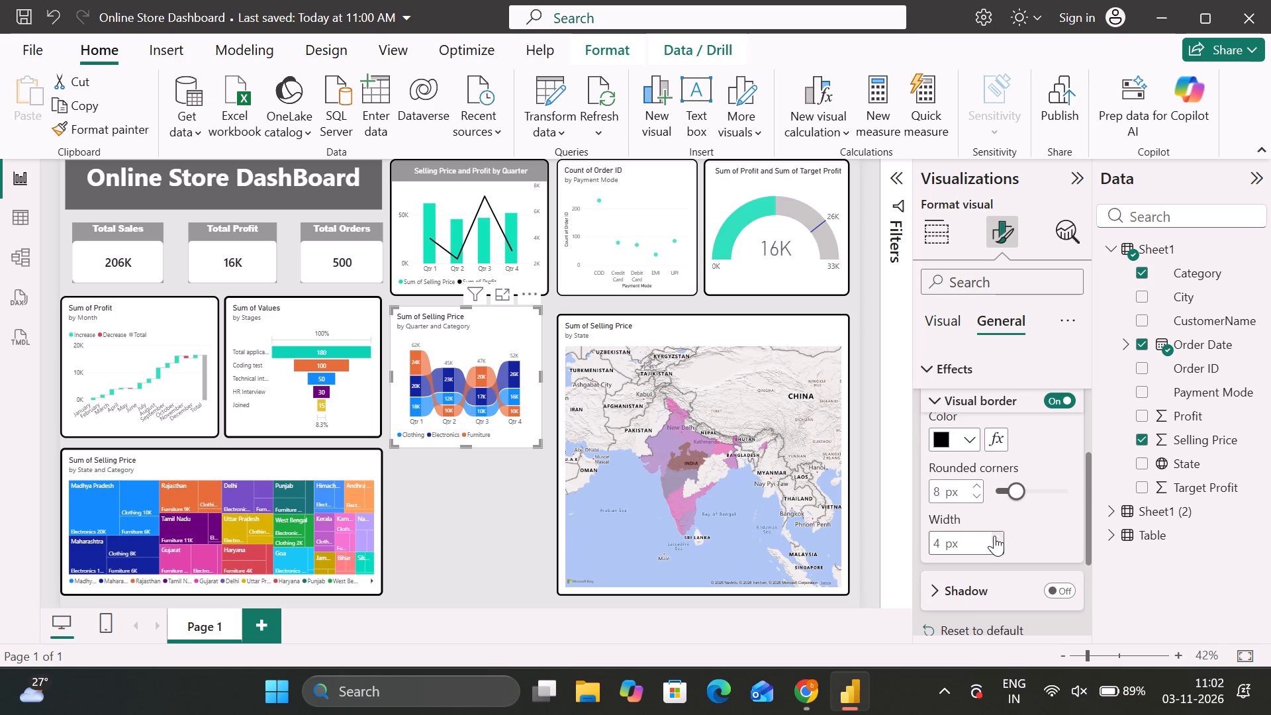
double_click(973, 487)
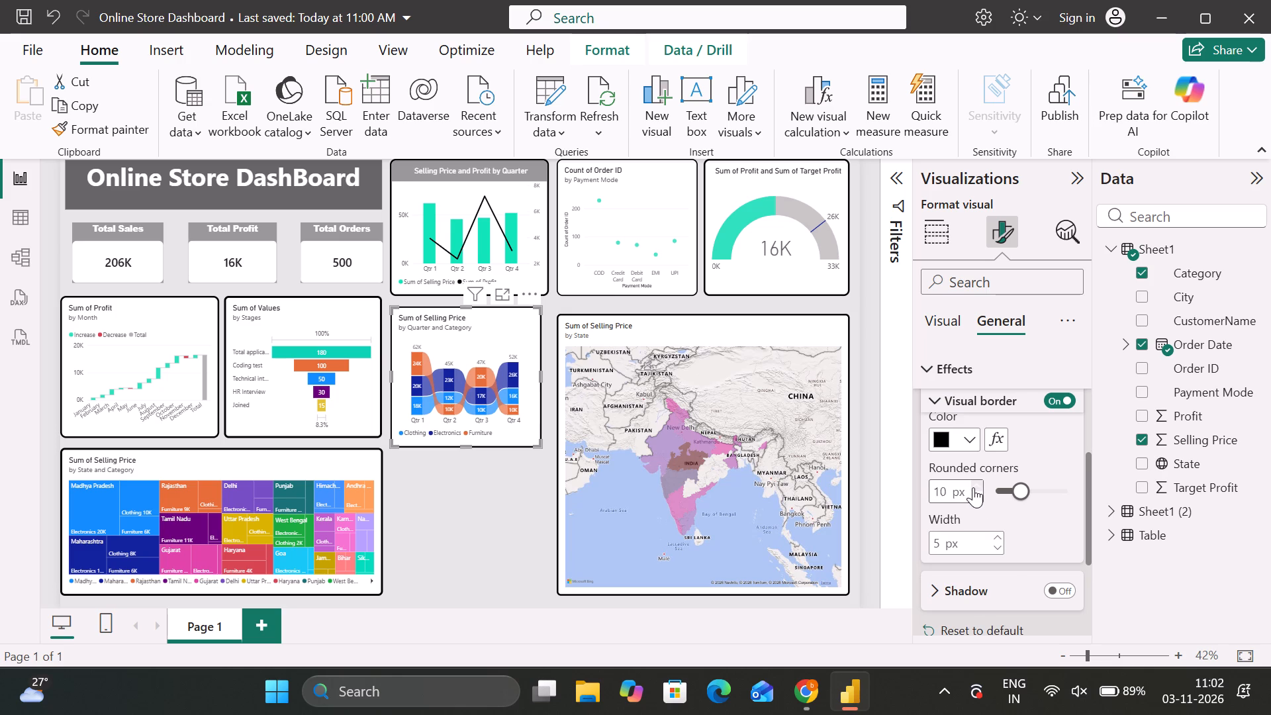
click(506, 507)
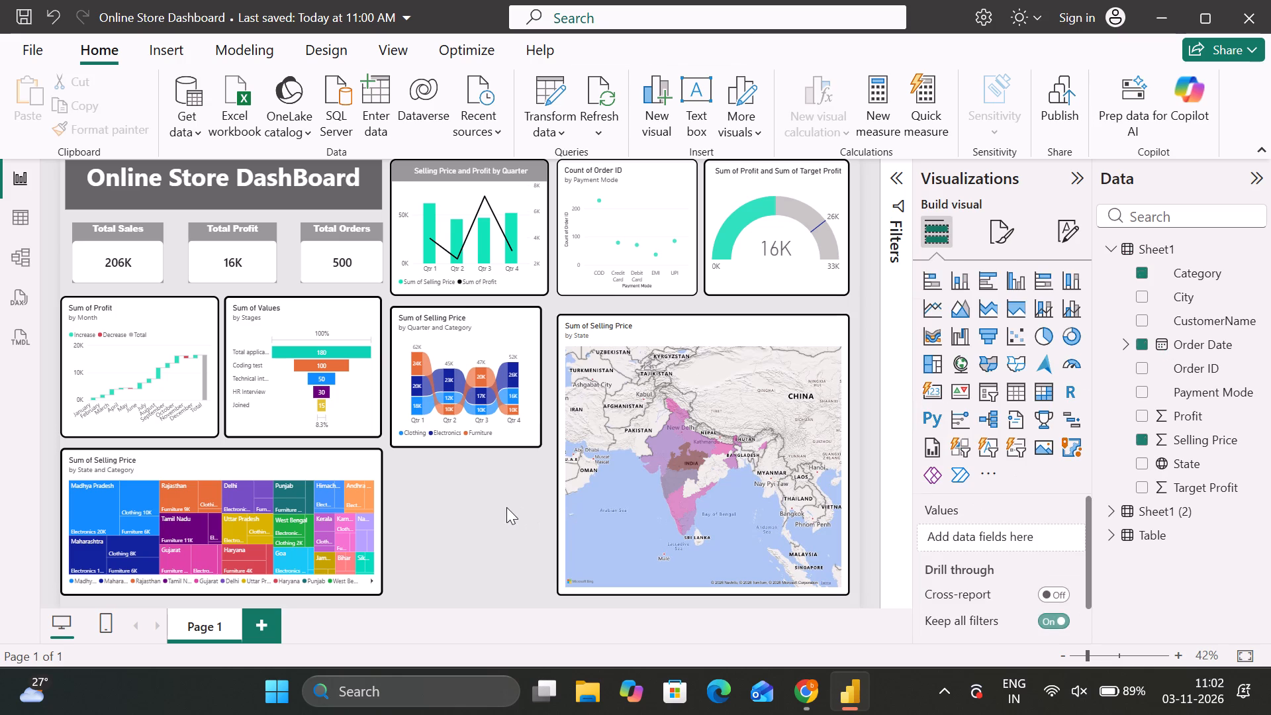
Save the Online Store Dashboard report.
key(ctrl+s)
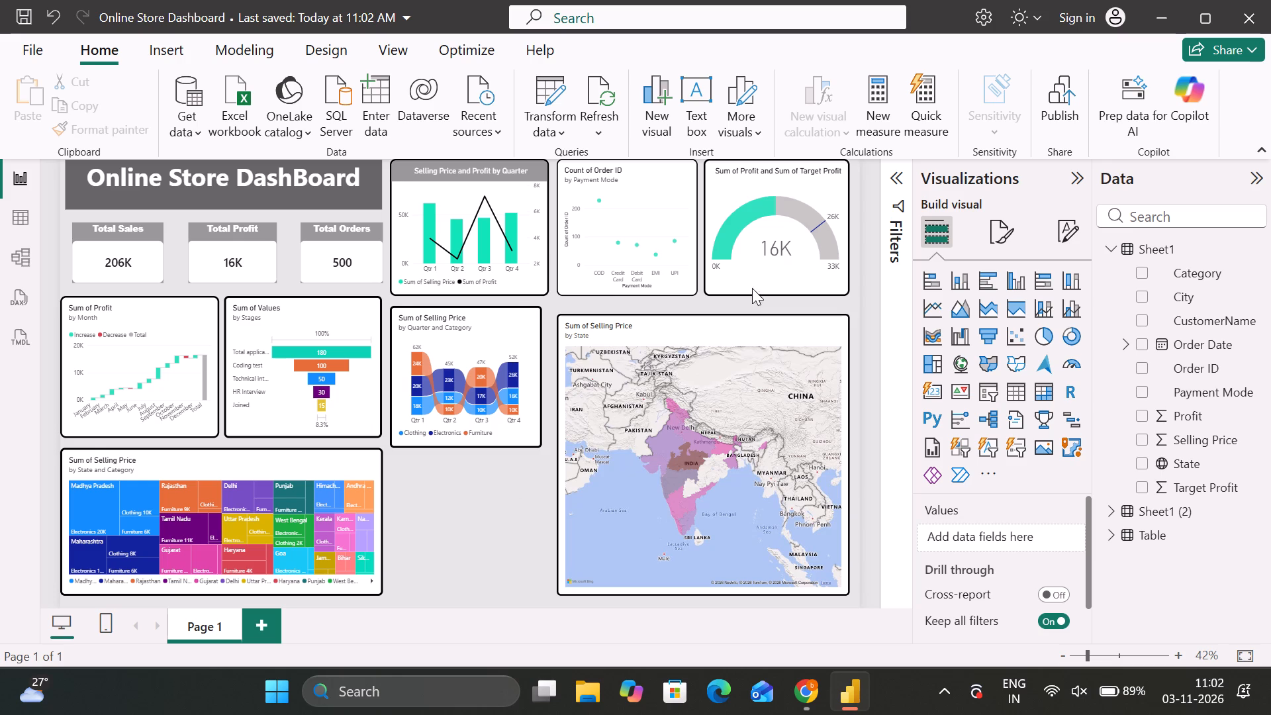
click(481, 521)
Nudge the ribbon chart horizontally to position it in the gap between the funnel chart and the map.
click(506, 340)
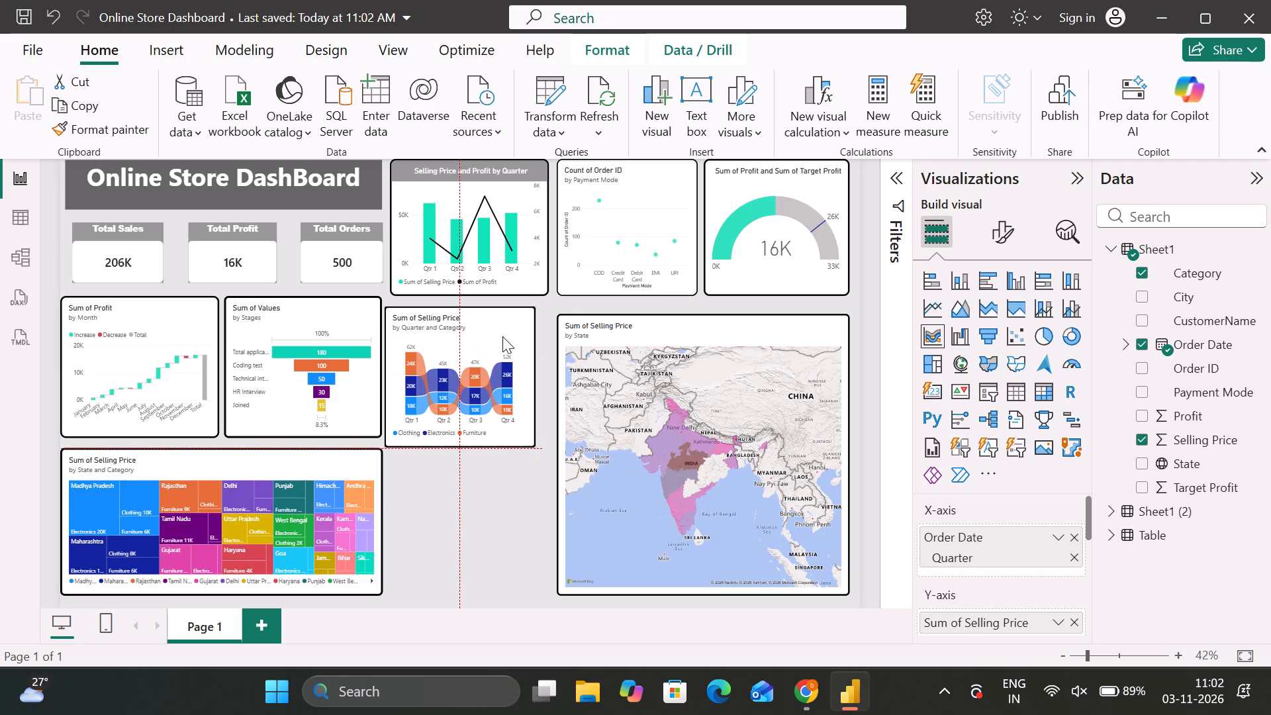
click(520, 500)
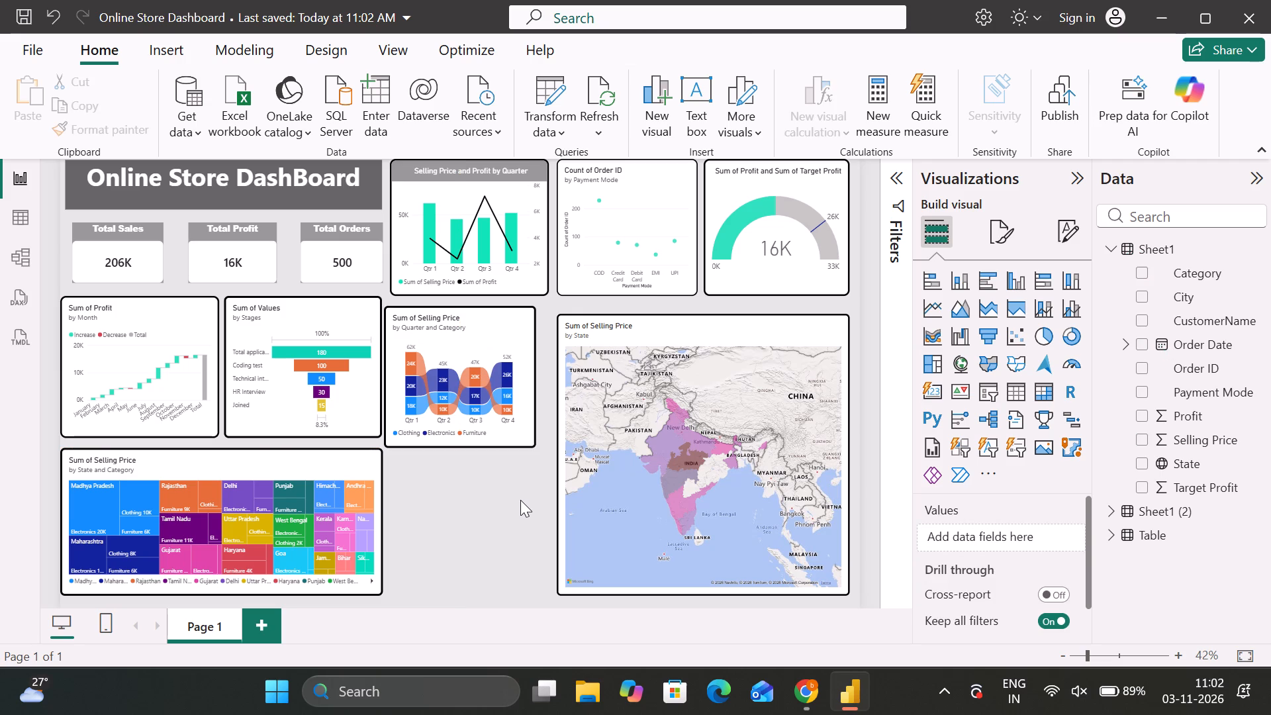
drag(496, 364, 506, 364)
click(508, 489)
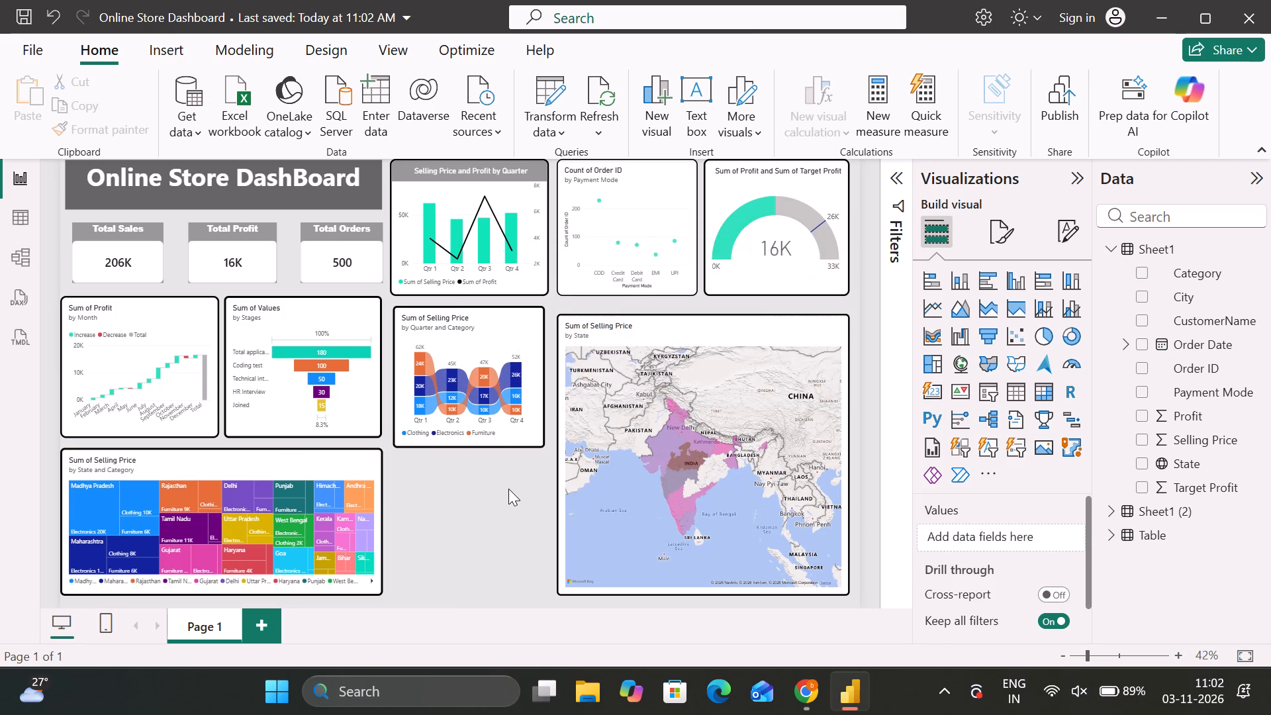
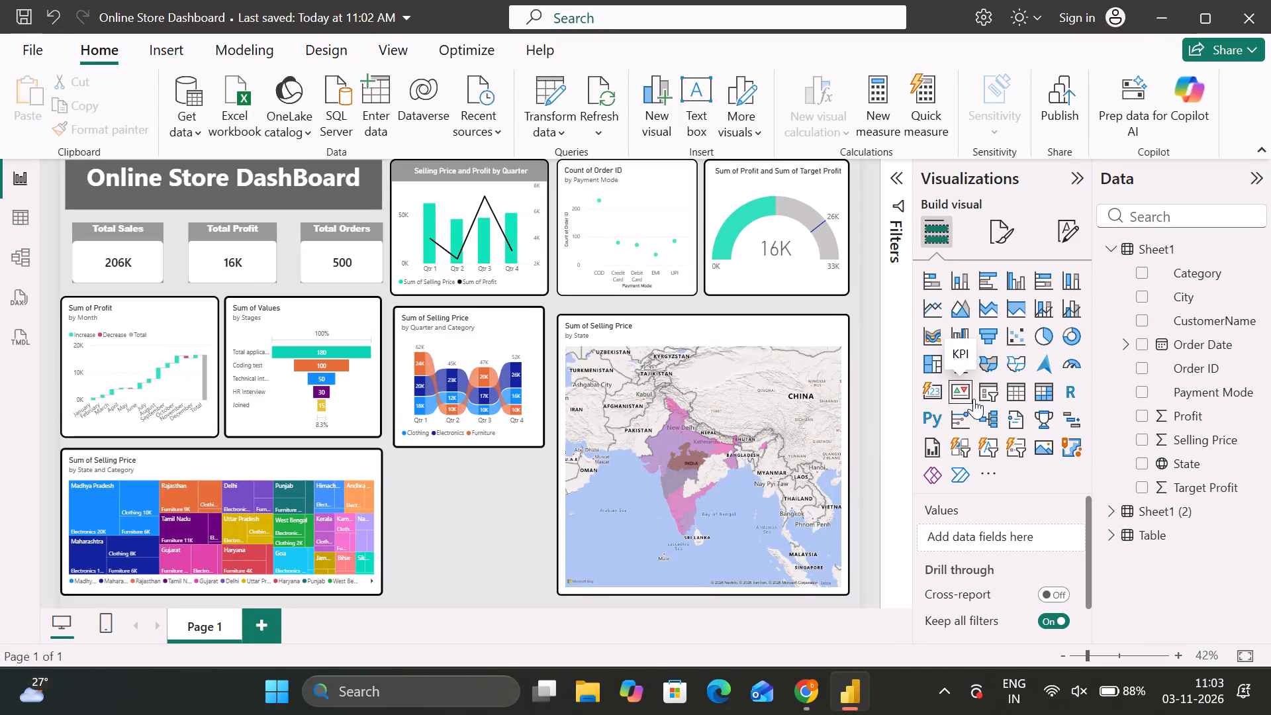
Add a card visual and size it to fit the gap below the ribbon chart, between the treemap and the map.
click(931, 391)
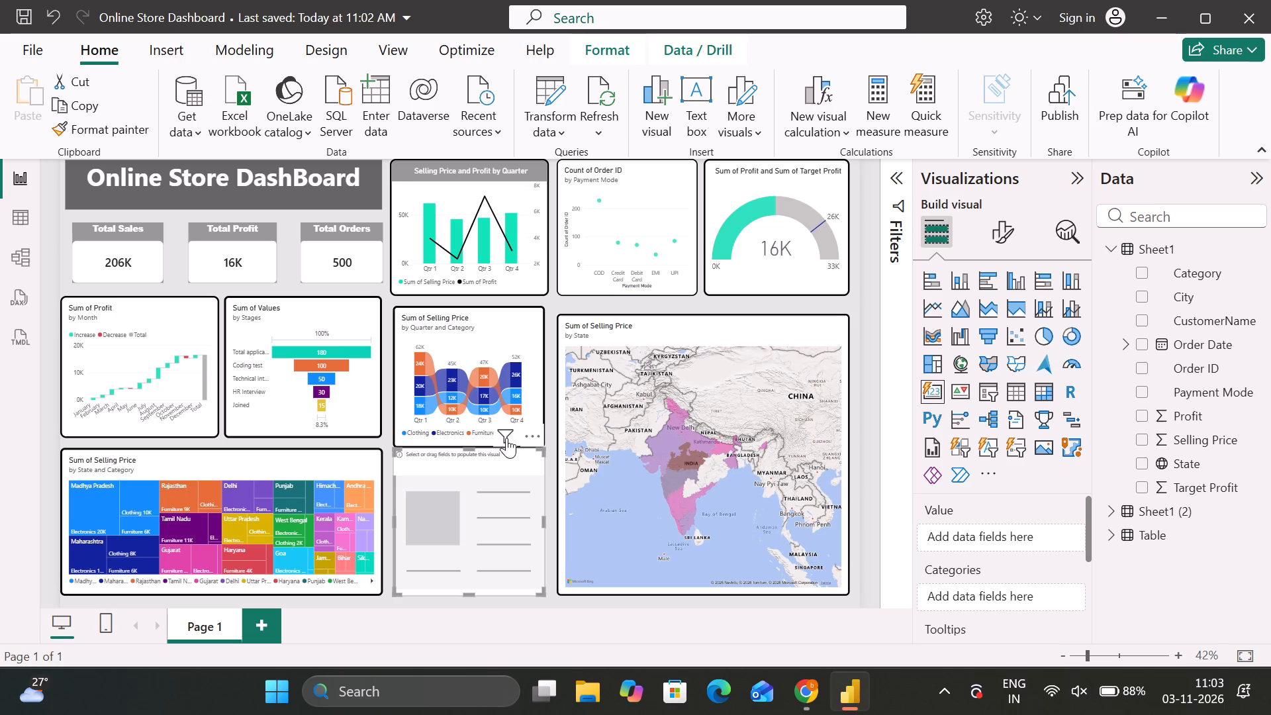
drag(541, 455, 536, 468)
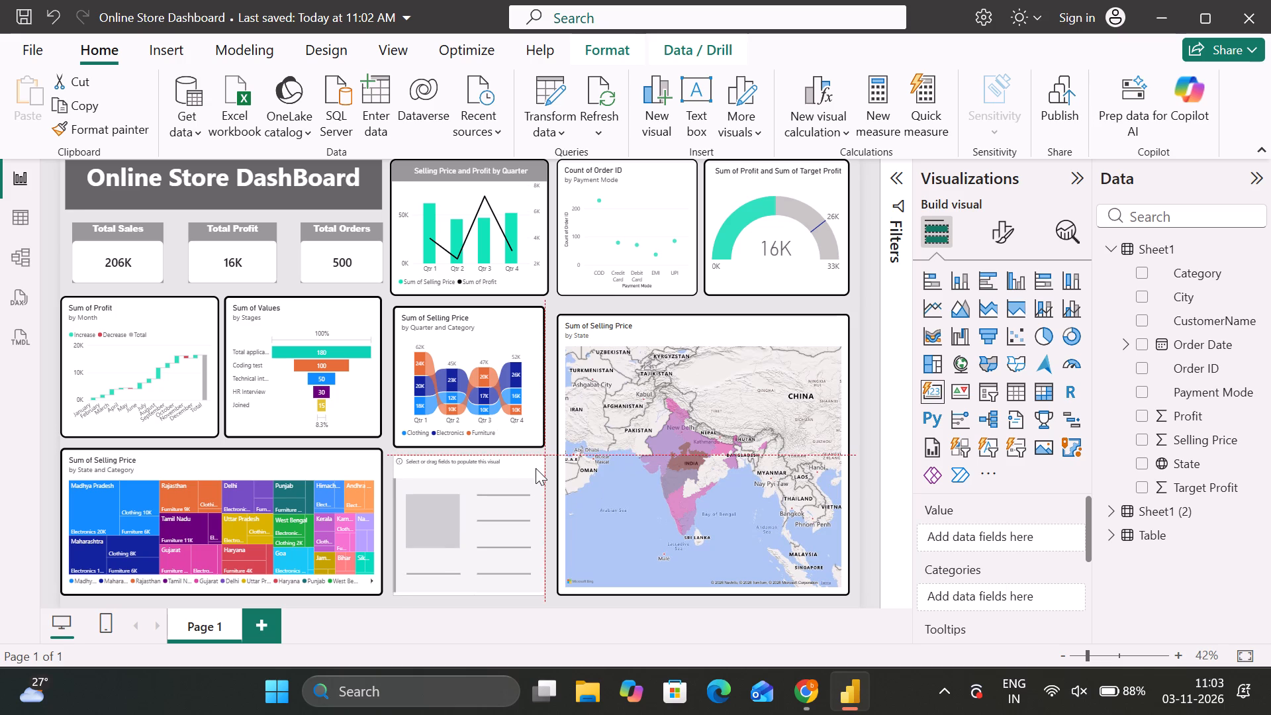
drag(536, 468, 536, 469)
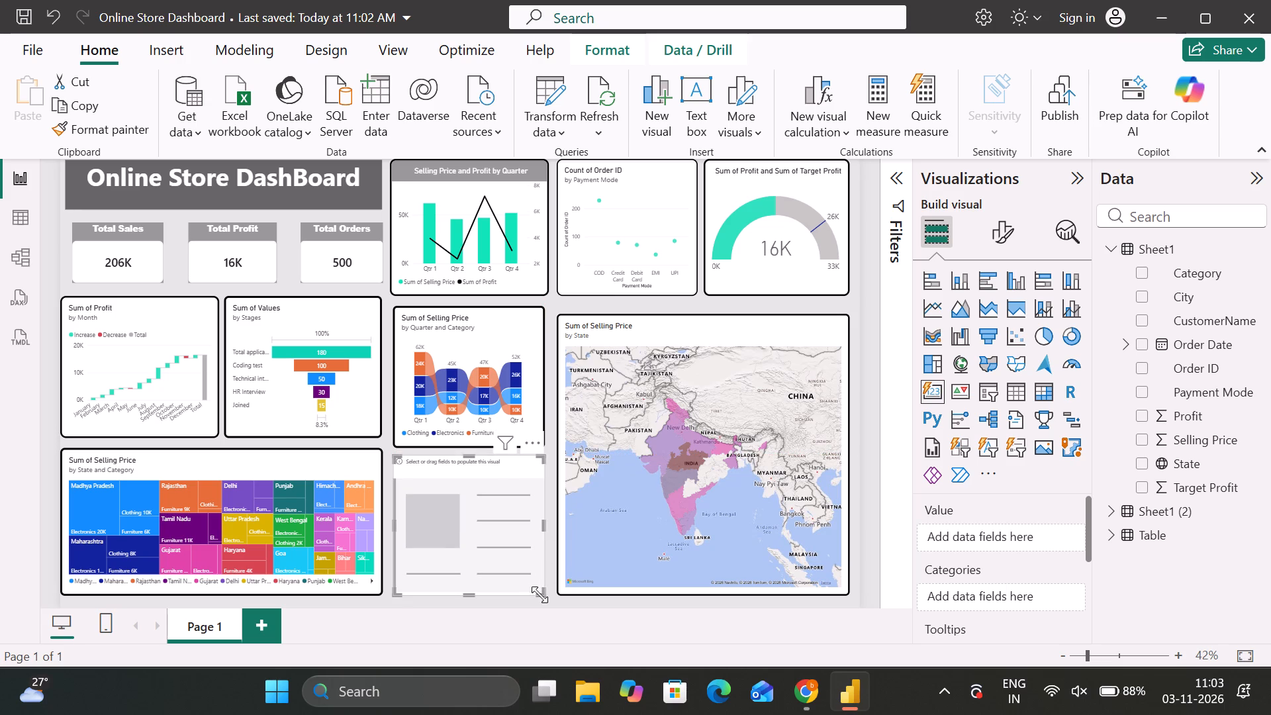
drag(540, 595, 536, 585)
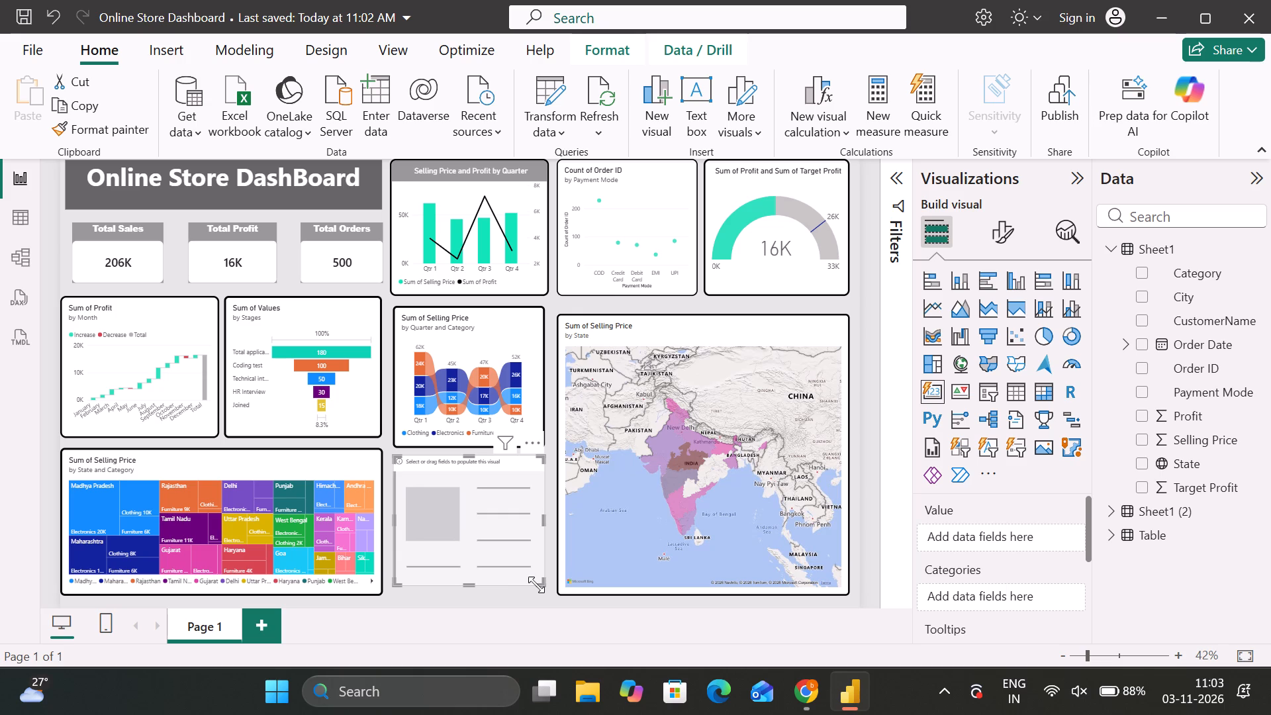
click(491, 518)
Add Selling Price, Profit and Target Profit from Sheet1 as the new card's values.
scroll(1044, 543, down, 1)
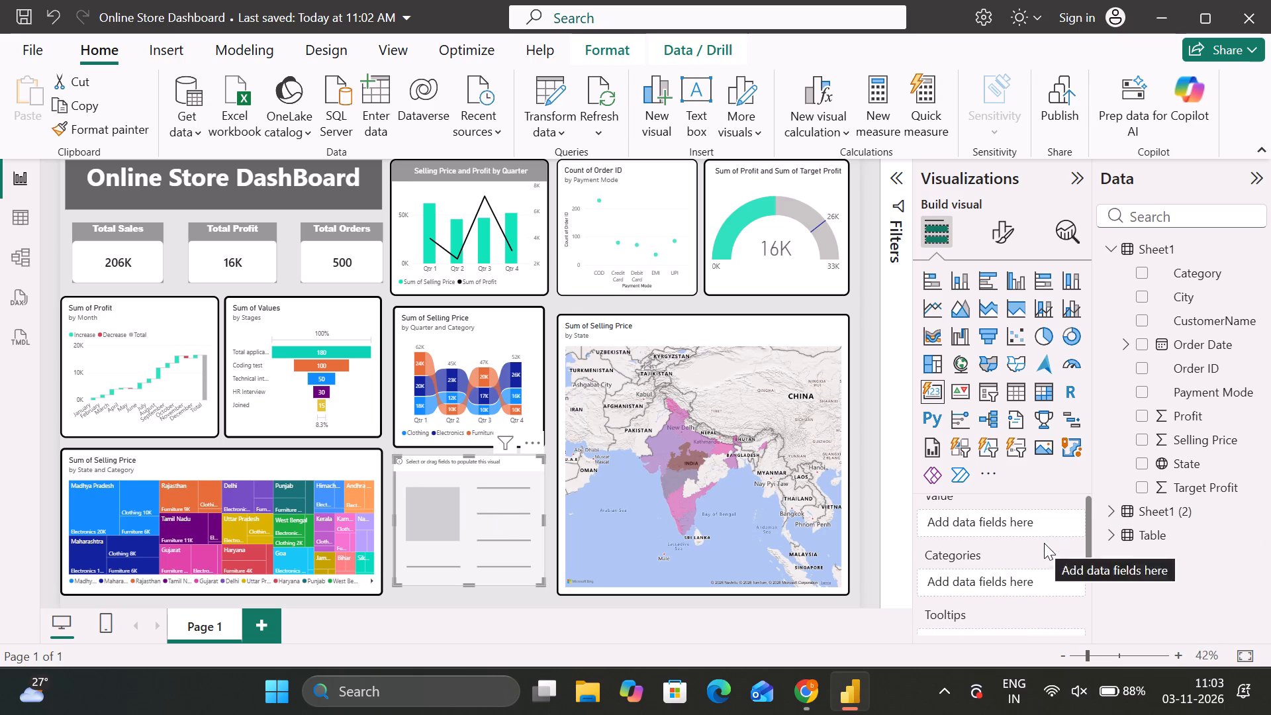
scroll(1044, 543, down, 1)
scroll(1044, 543, up, 1)
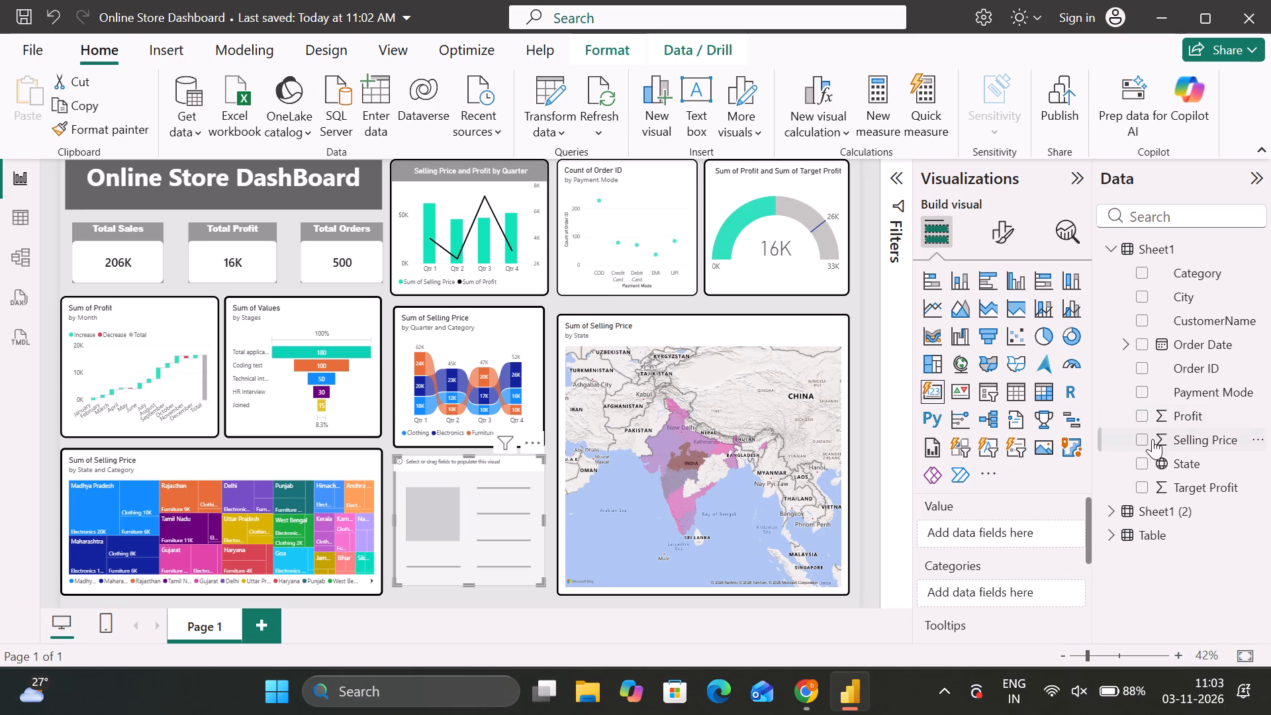
drag(1141, 444, 975, 538)
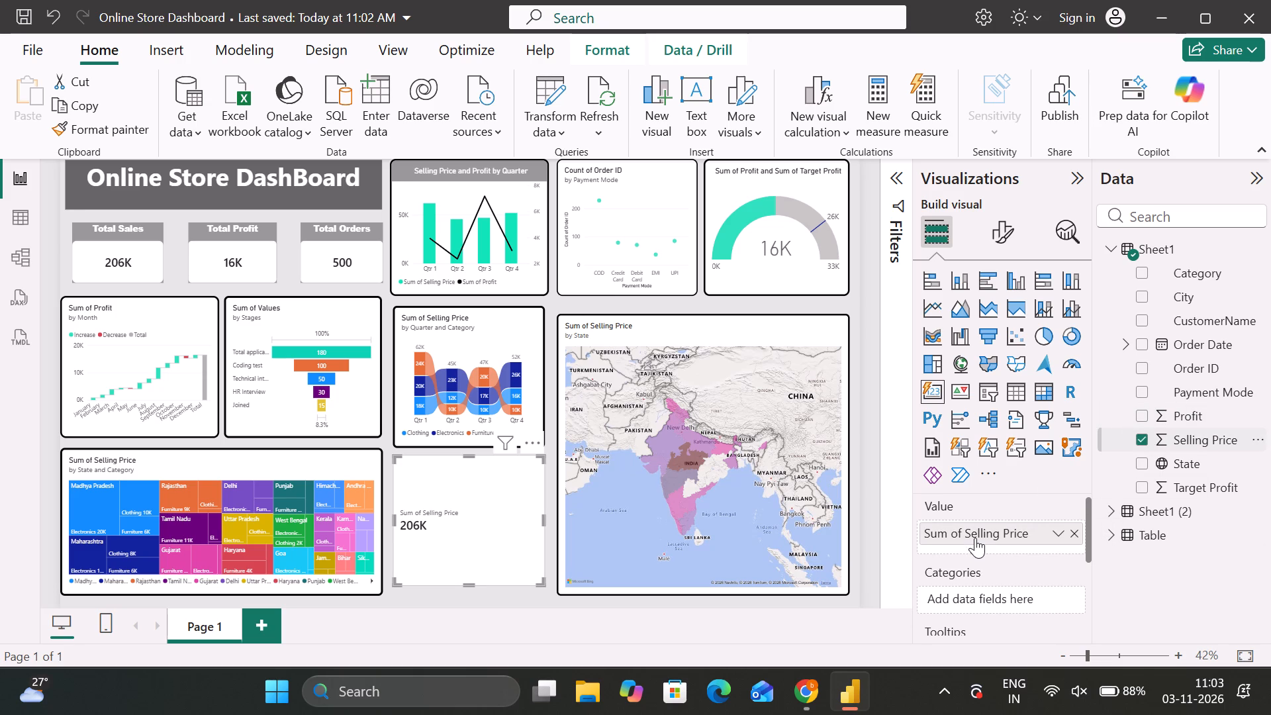
scroll(975, 538, down, 2)
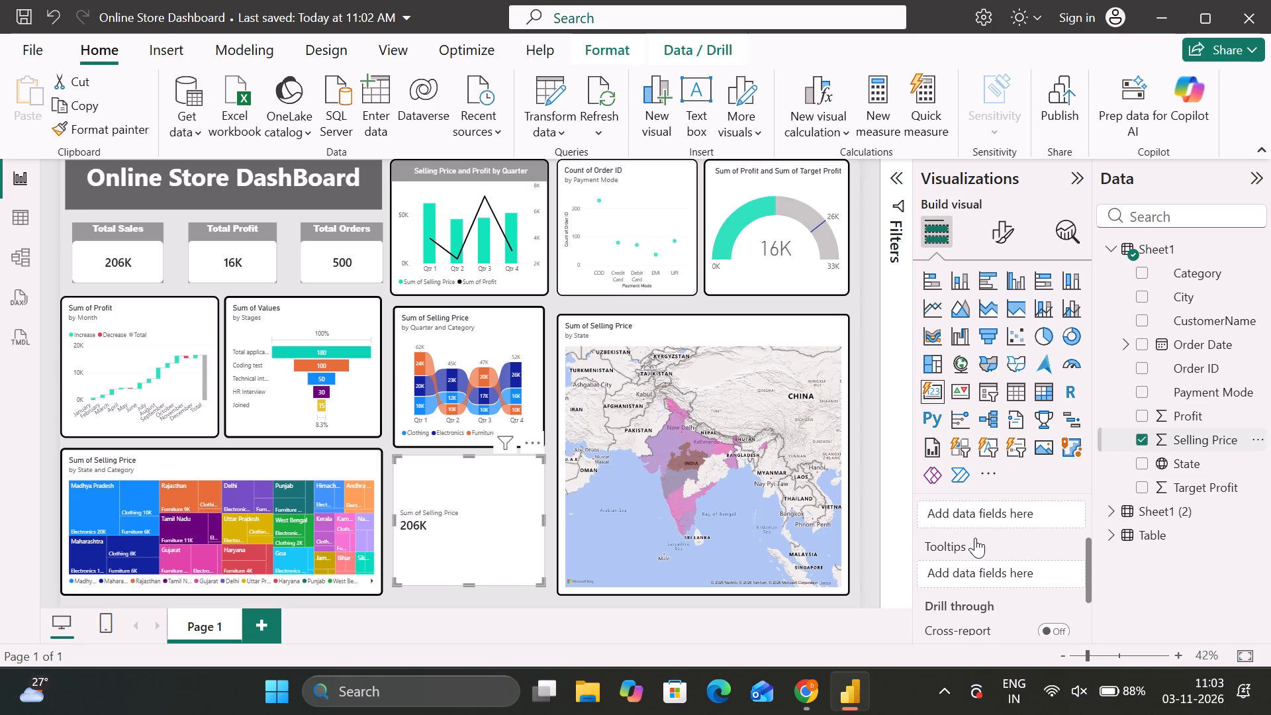
scroll(975, 538, down, 1)
scroll(975, 538, up, 2)
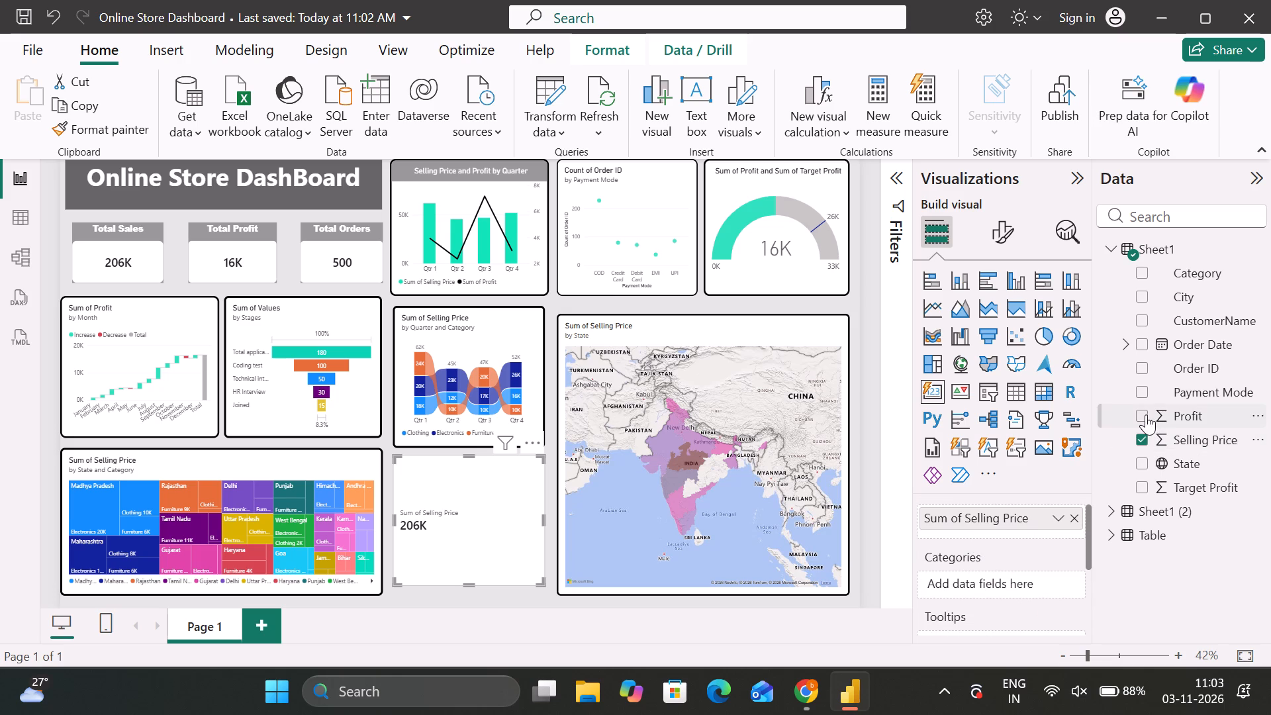
drag(1143, 414, 961, 532)
drag(961, 532, 961, 522)
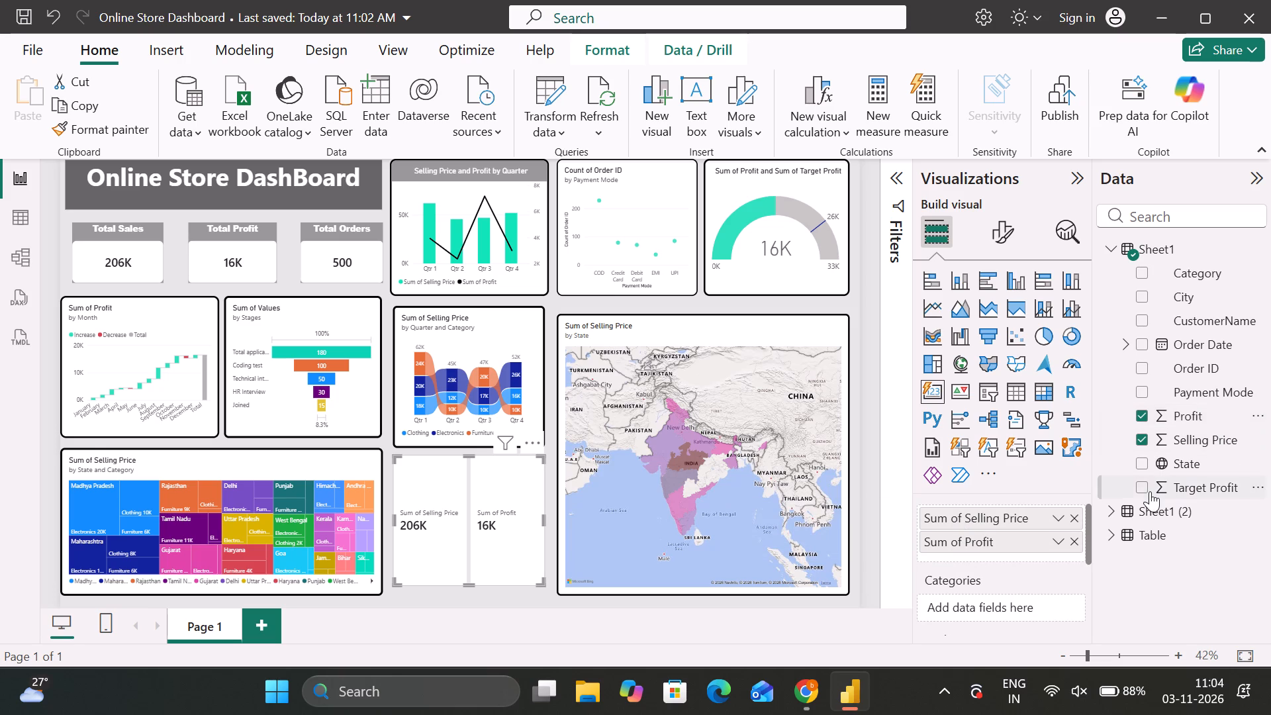
drag(1137, 489, 981, 545)
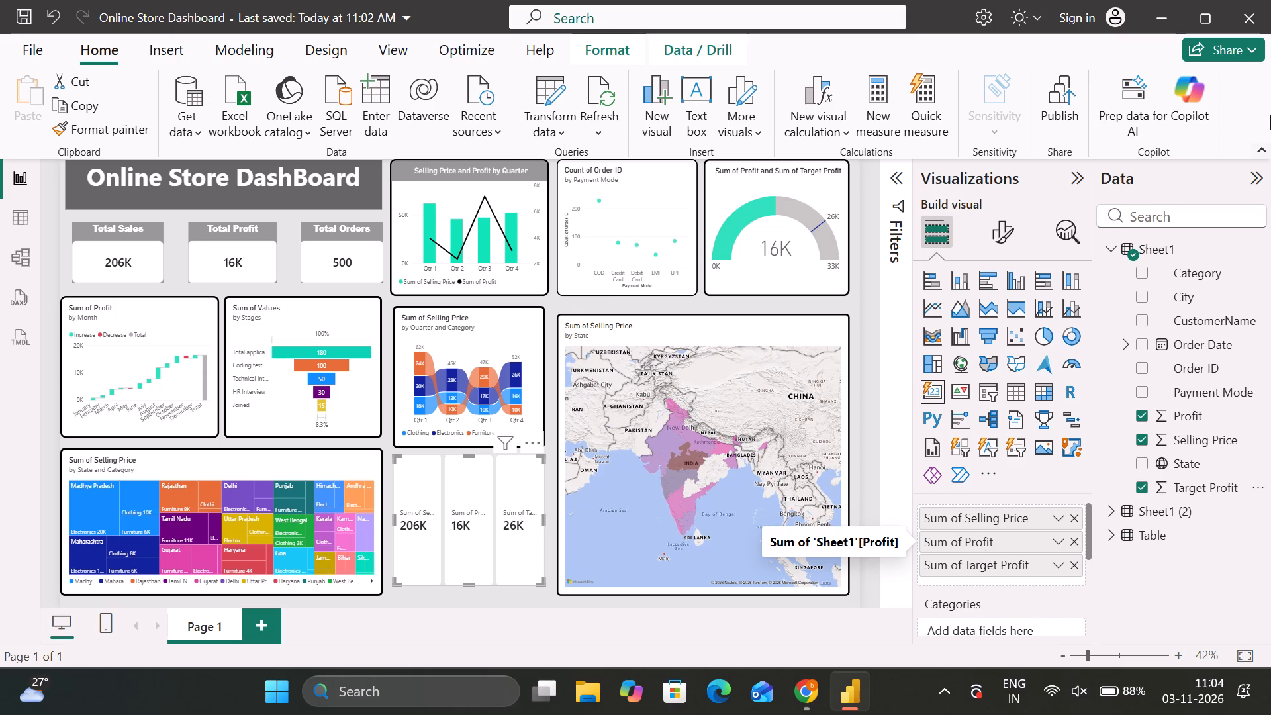
Set the card's multi-card layout to Table style with a Vertical arrangement.
click(1006, 242)
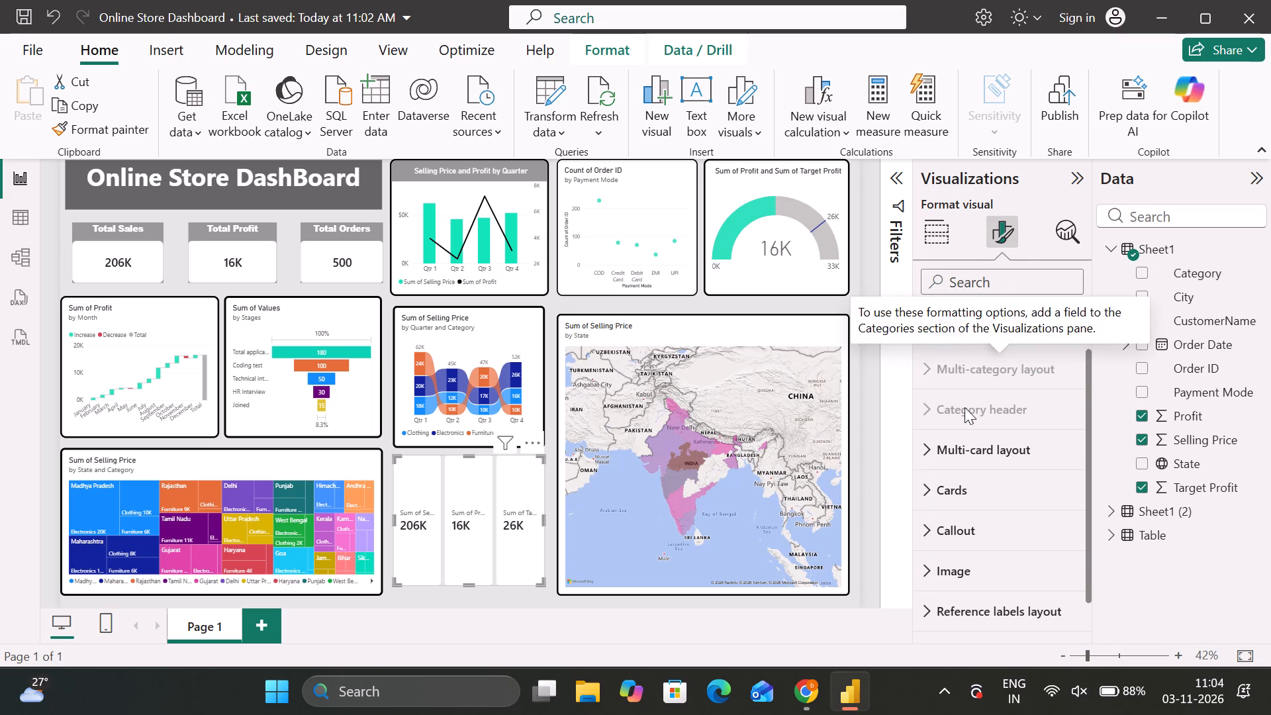
click(968, 450)
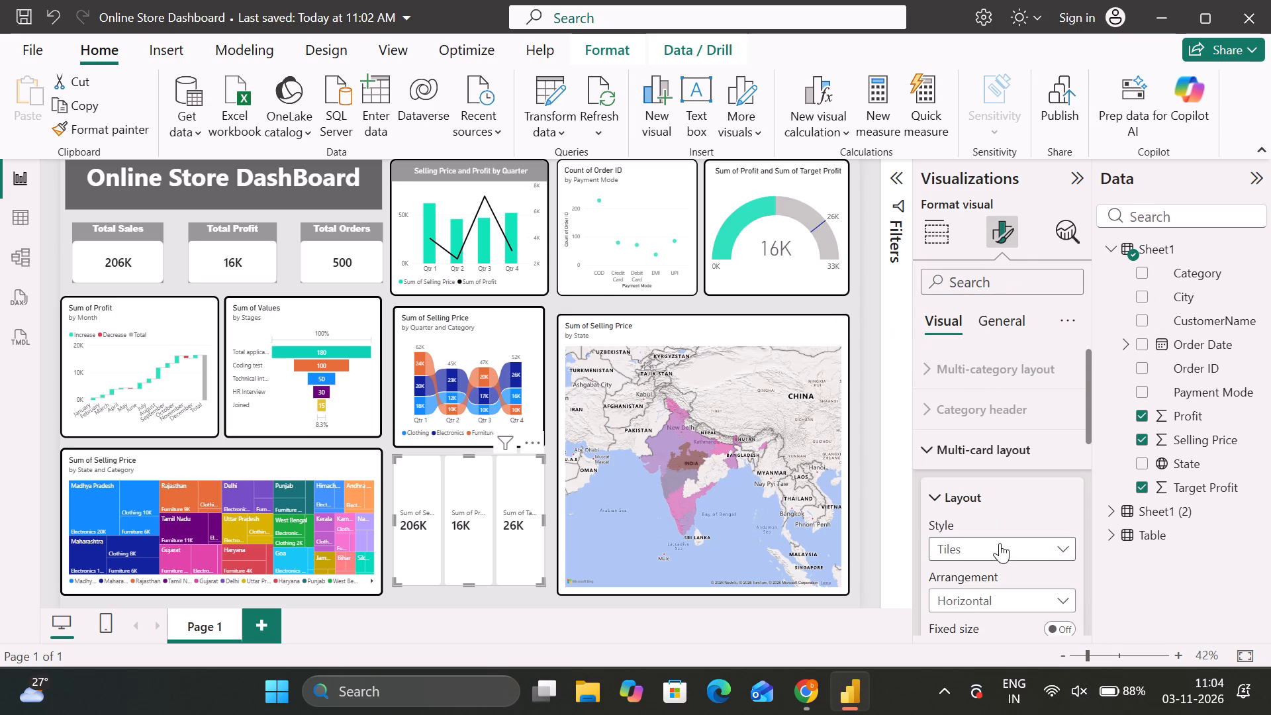
click(1000, 543)
click(971, 569)
scroll(971, 569, down, 1)
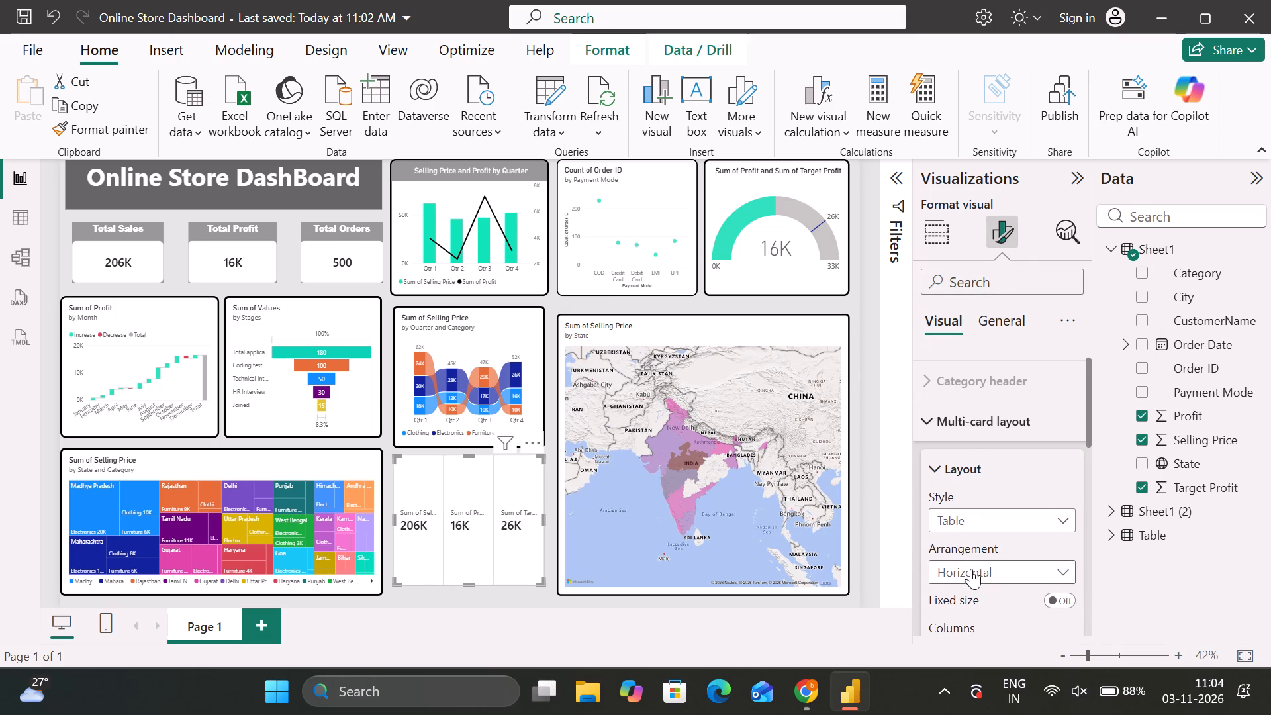
scroll(971, 569, down, 1)
click(996, 569)
click(966, 616)
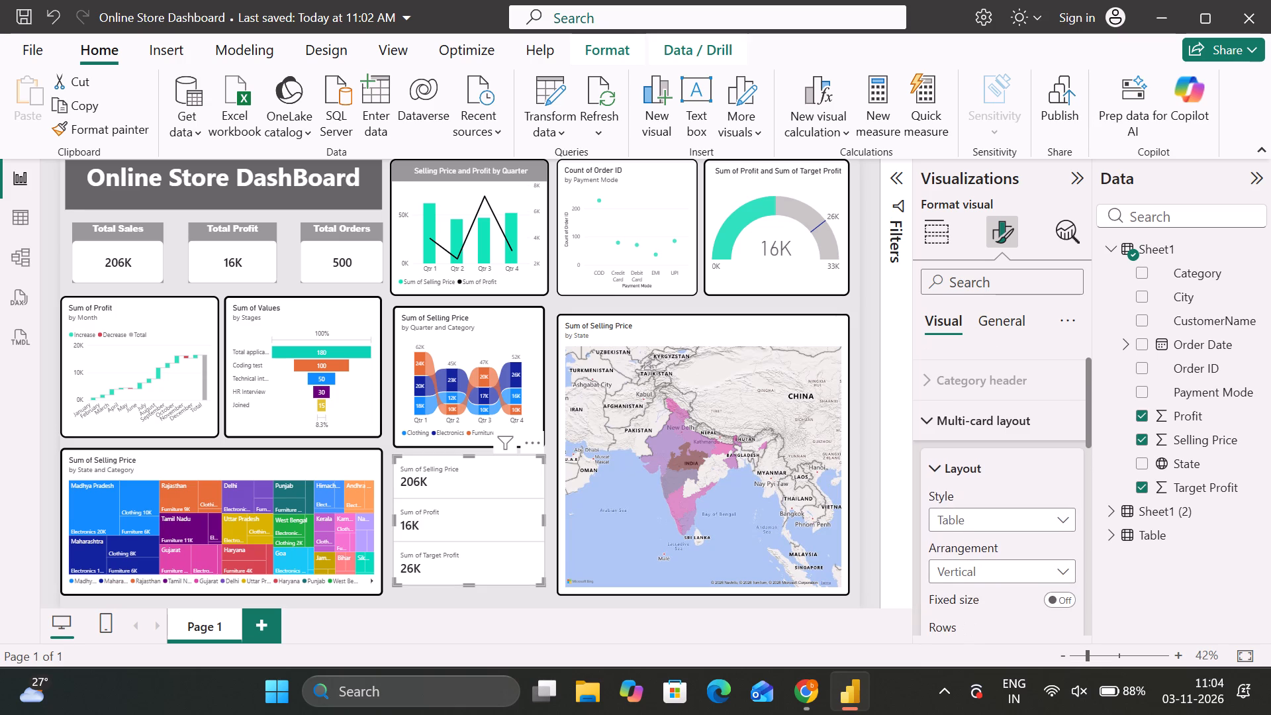
scroll(960, 546, down, 2)
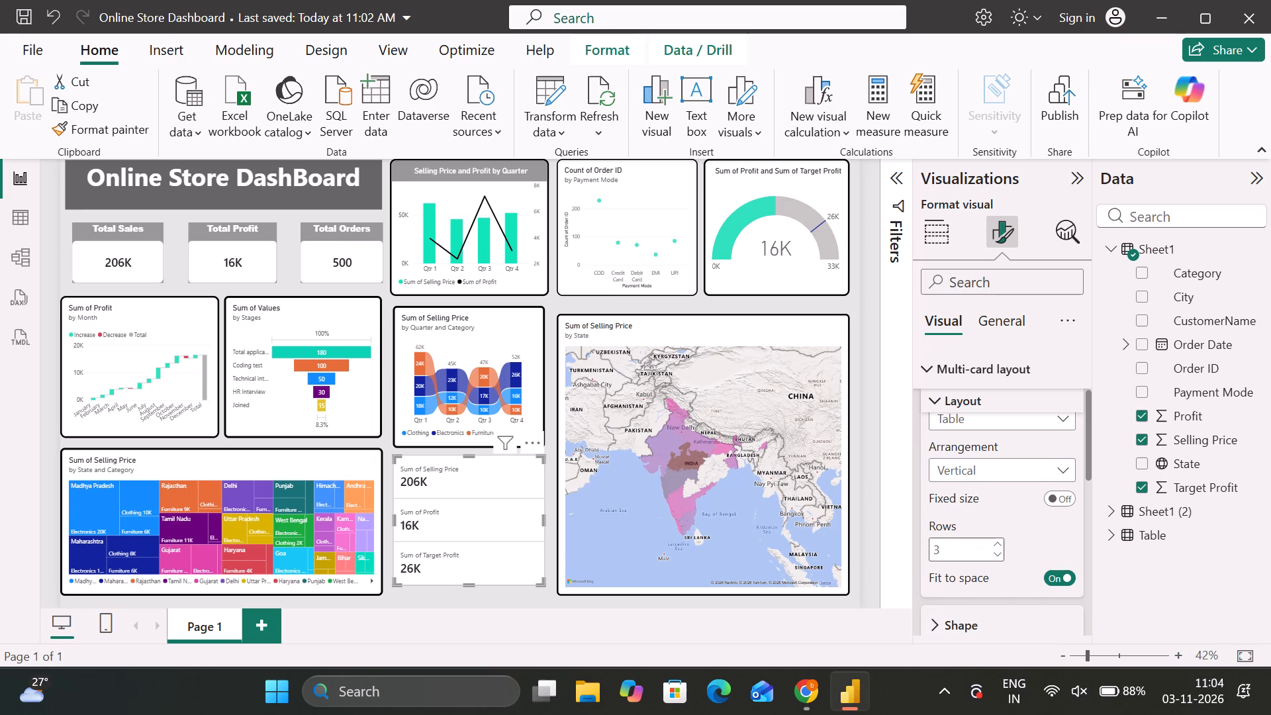
scroll(960, 546, up, 1)
click(955, 428)
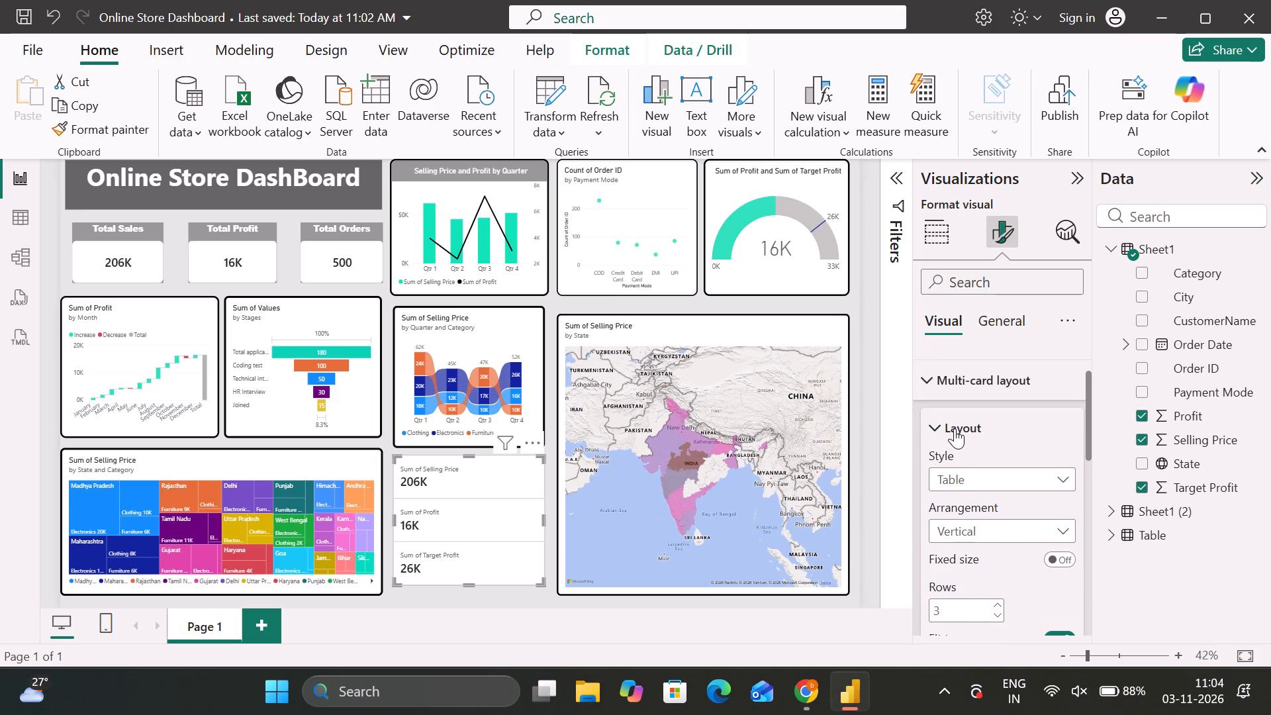
Turn on the card's visual border and set its color to black.
click(988, 325)
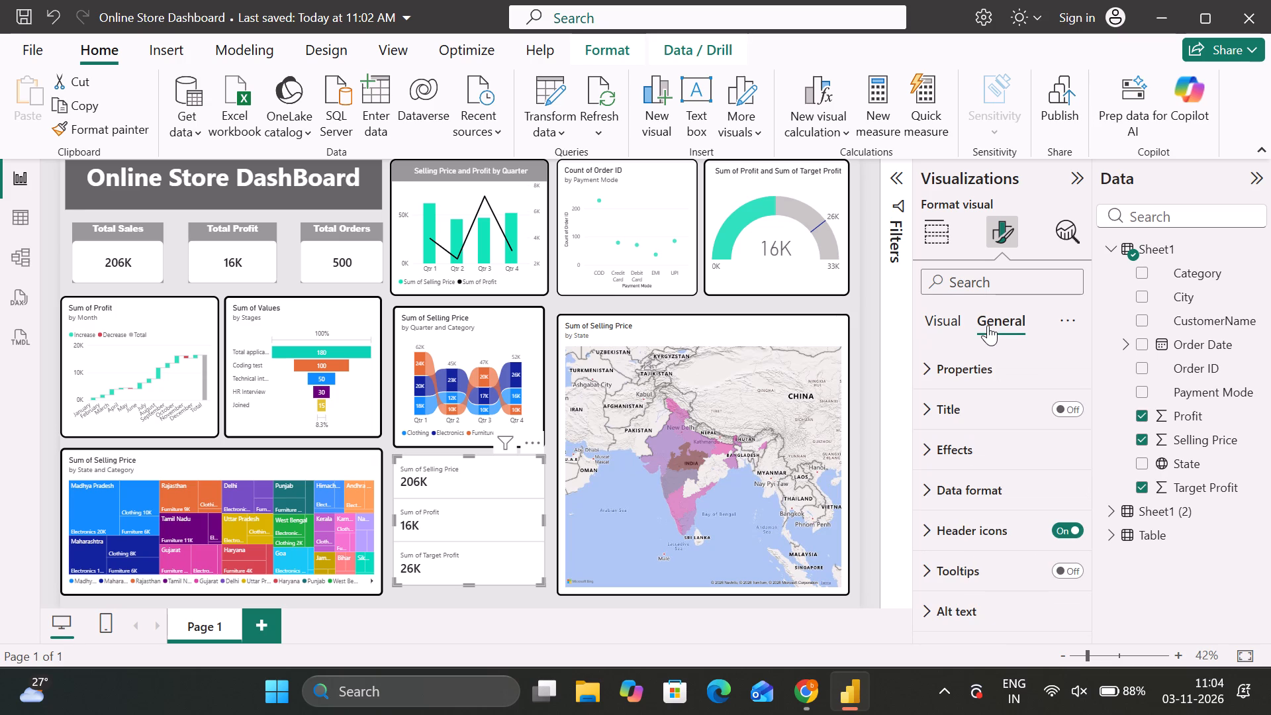
click(955, 457)
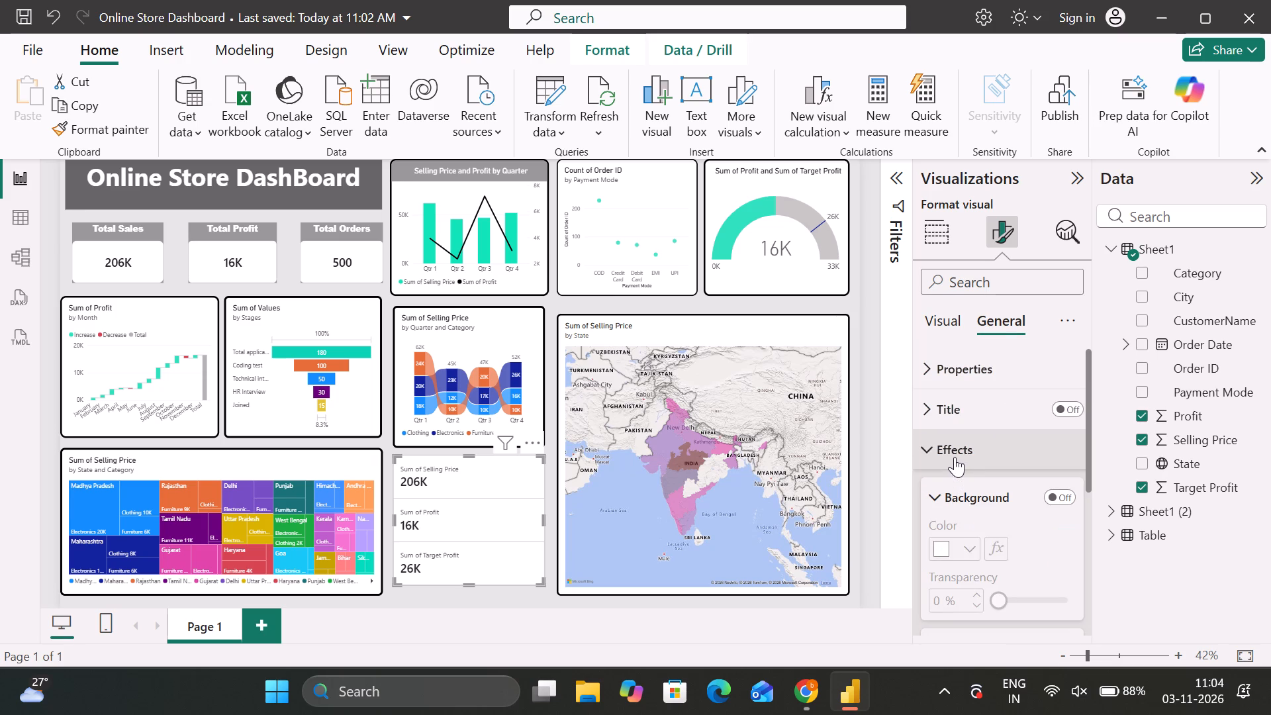
scroll(967, 510, down, 1)
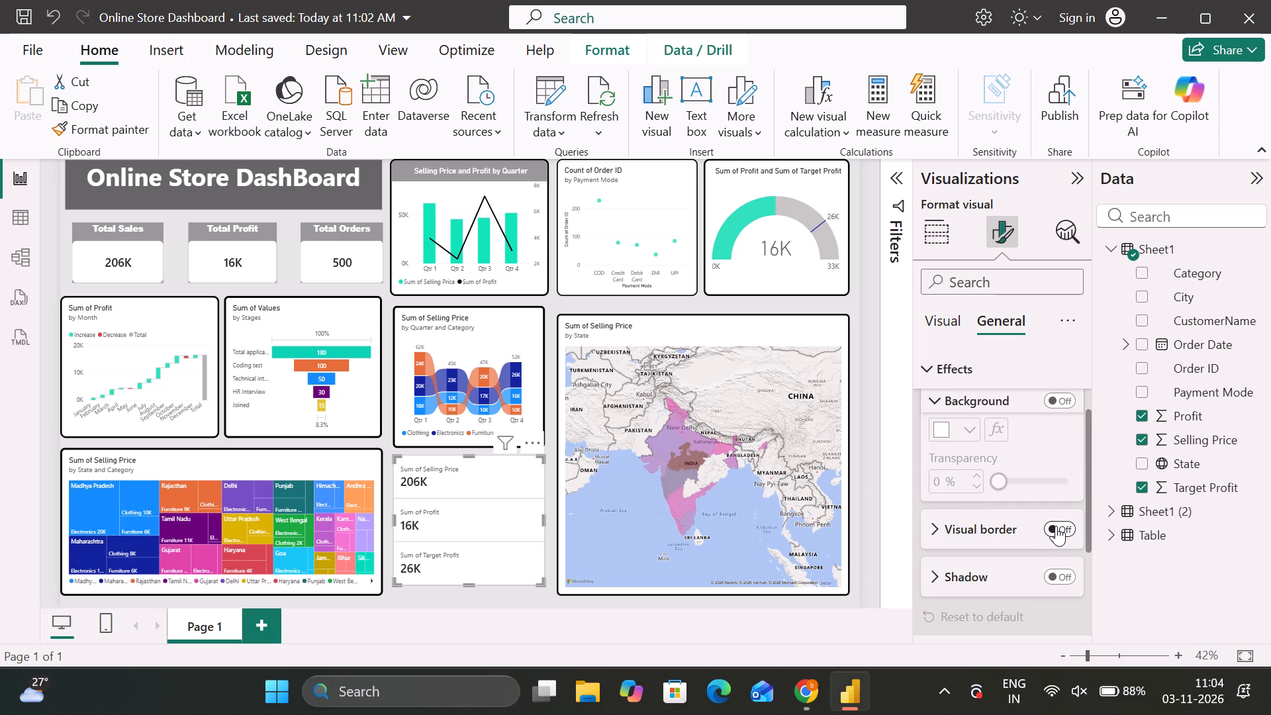
click(1056, 526)
click(939, 528)
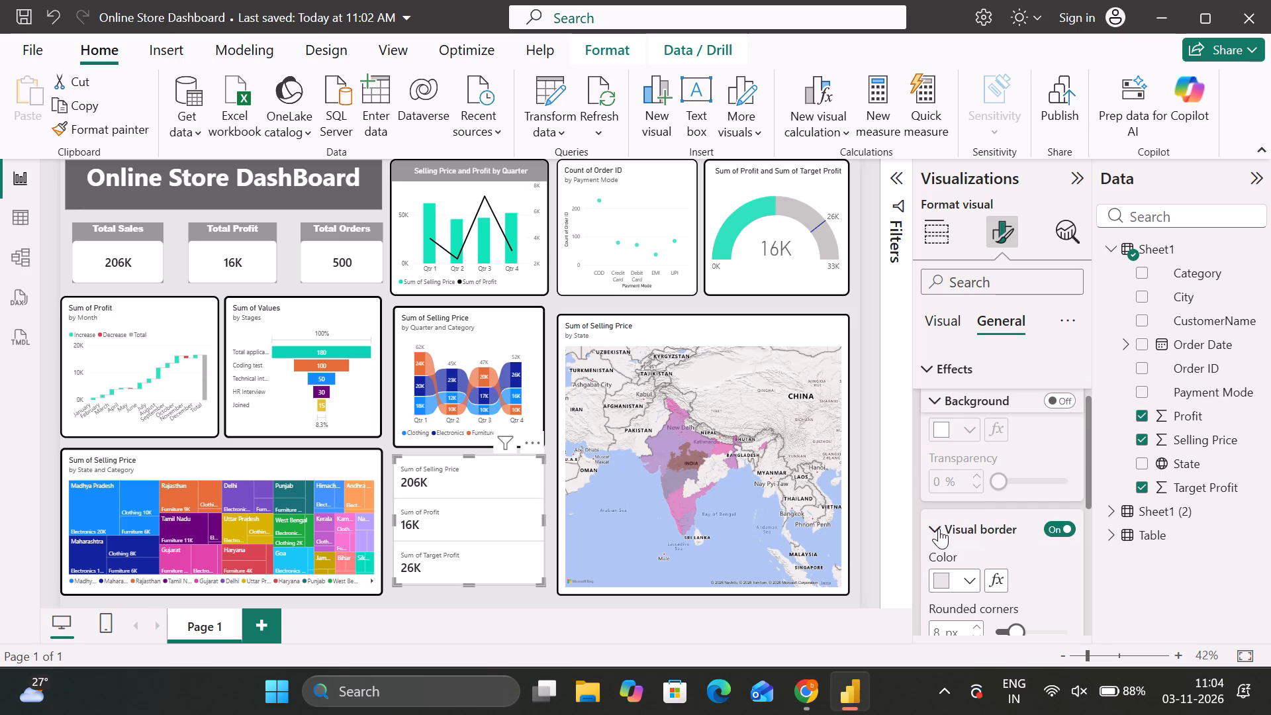
click(969, 581)
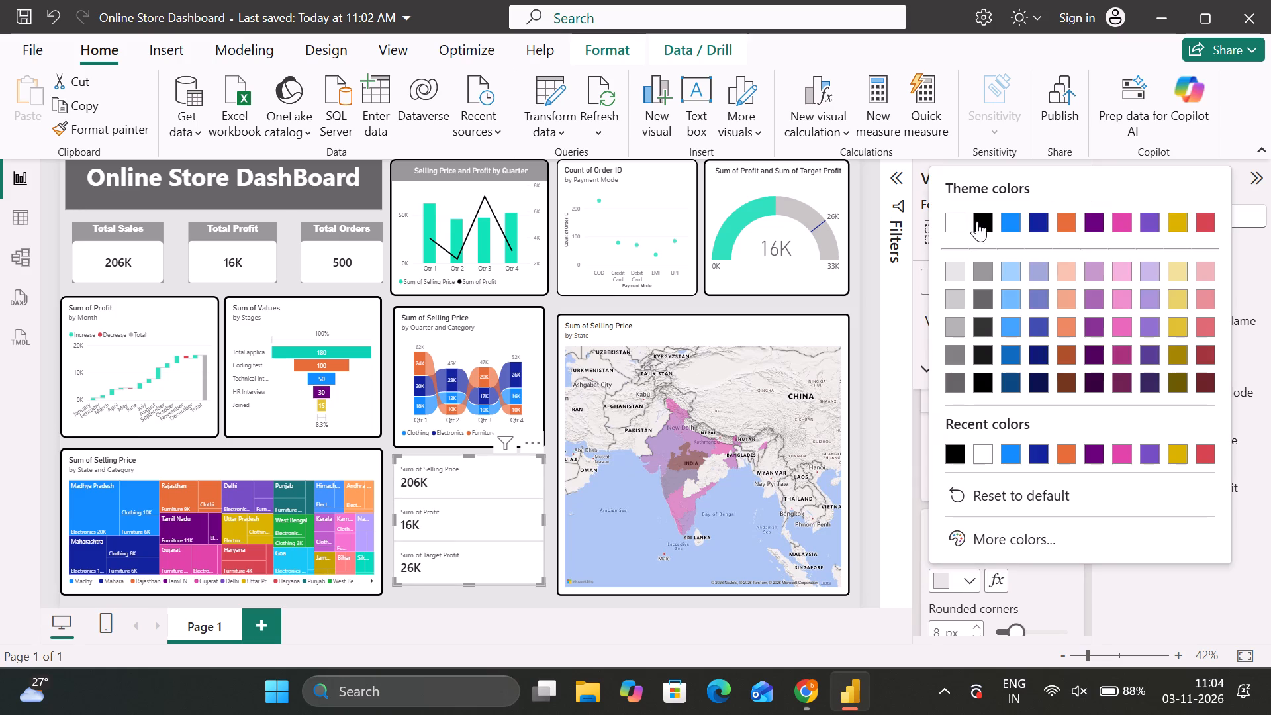
click(978, 225)
Set the card's visual border width to 5 px and its rounded corners to 10 px.
scroll(996, 404, down, 1)
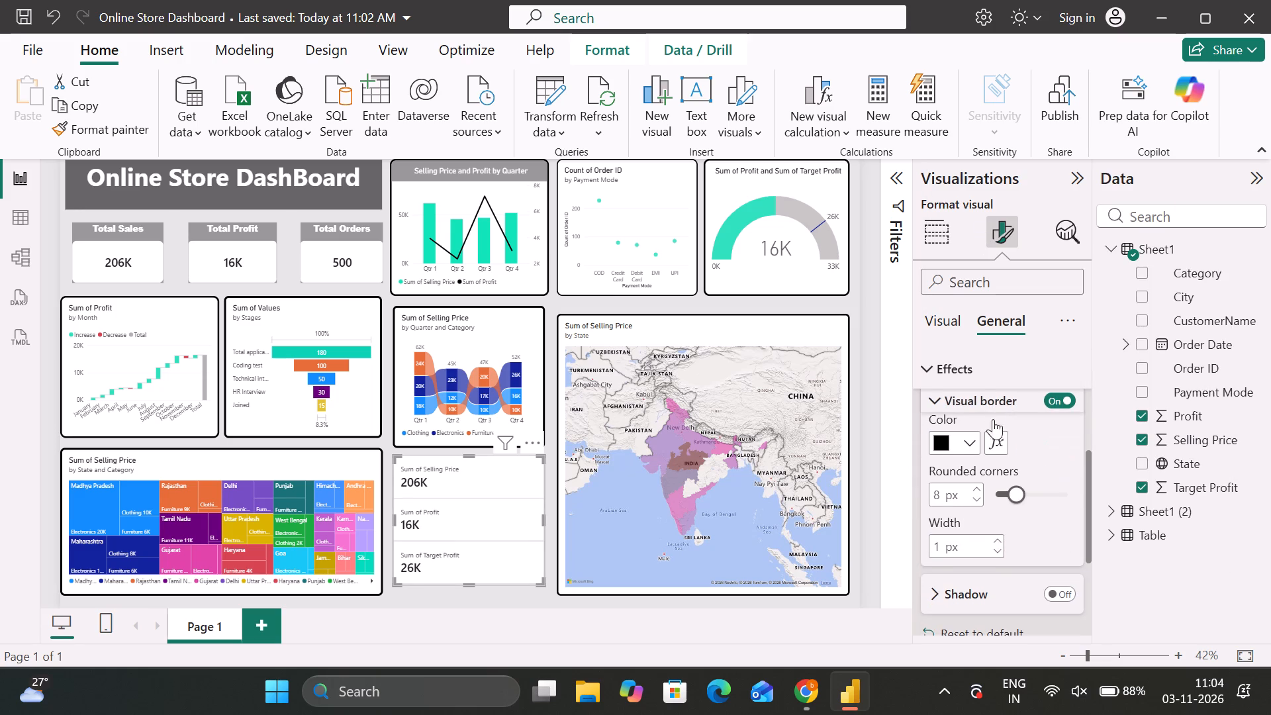
triple_click(994, 535)
click(994, 535)
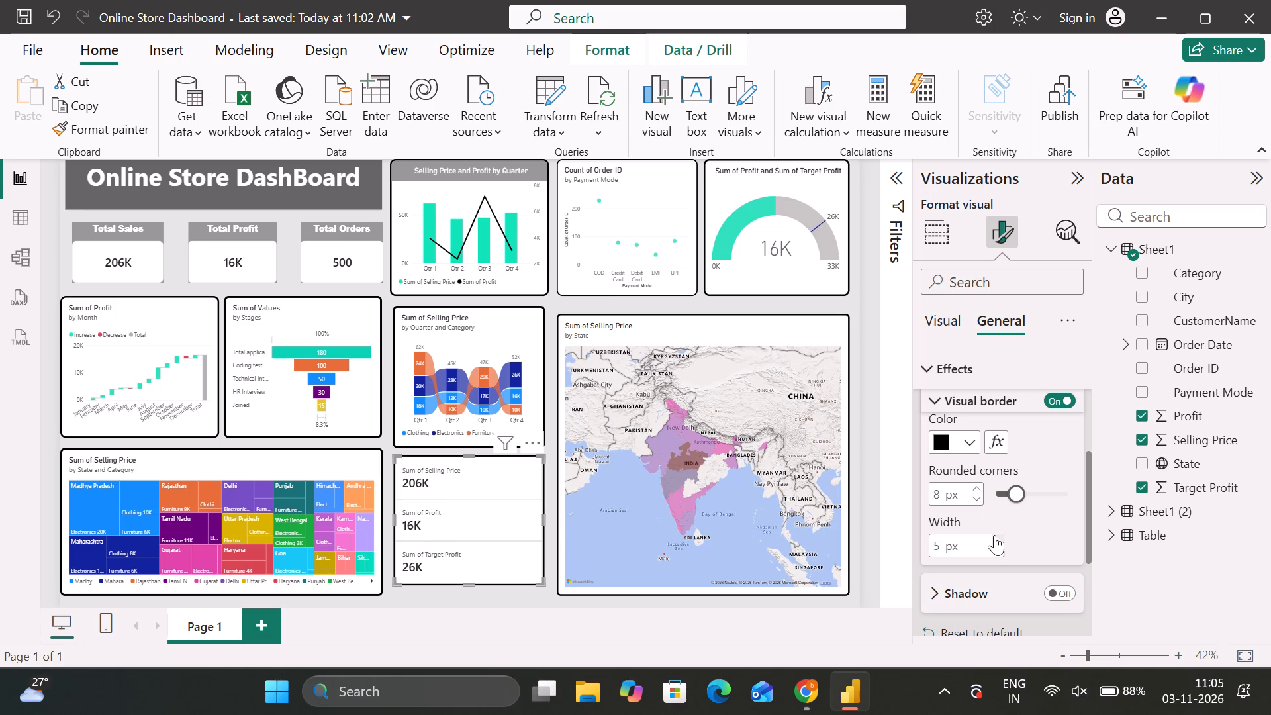
double_click(980, 488)
click(945, 373)
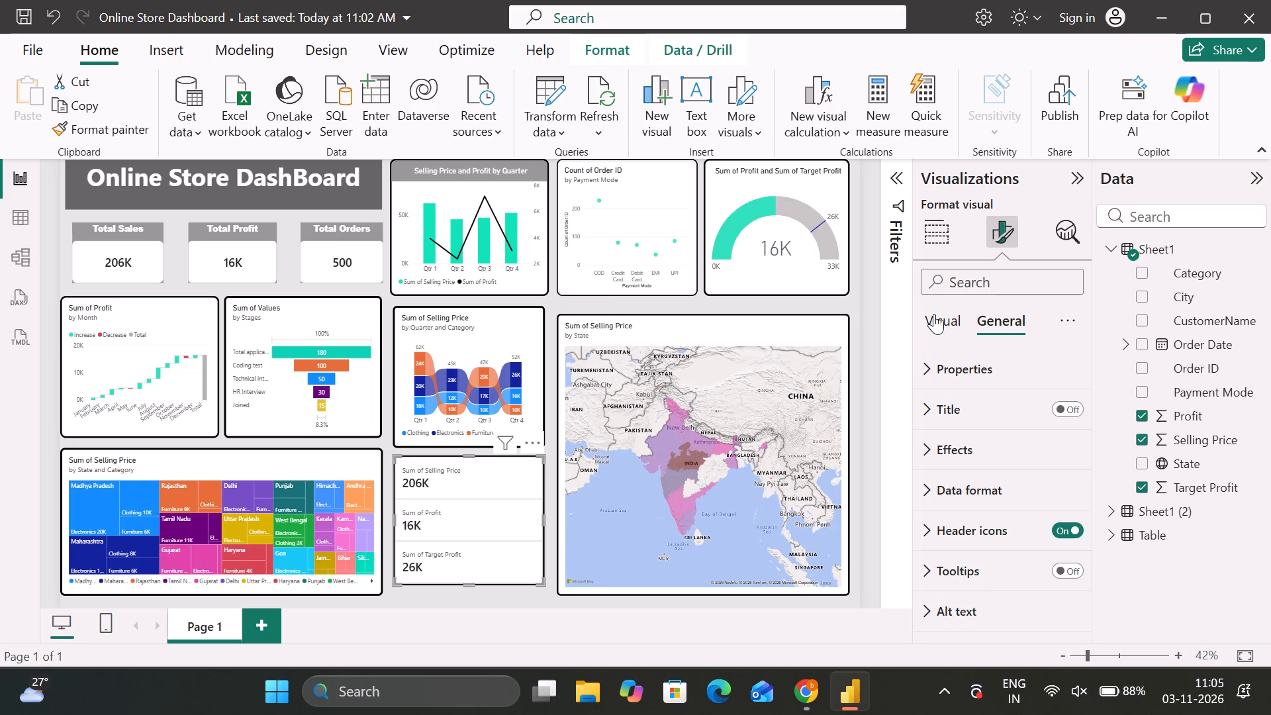
click(934, 314)
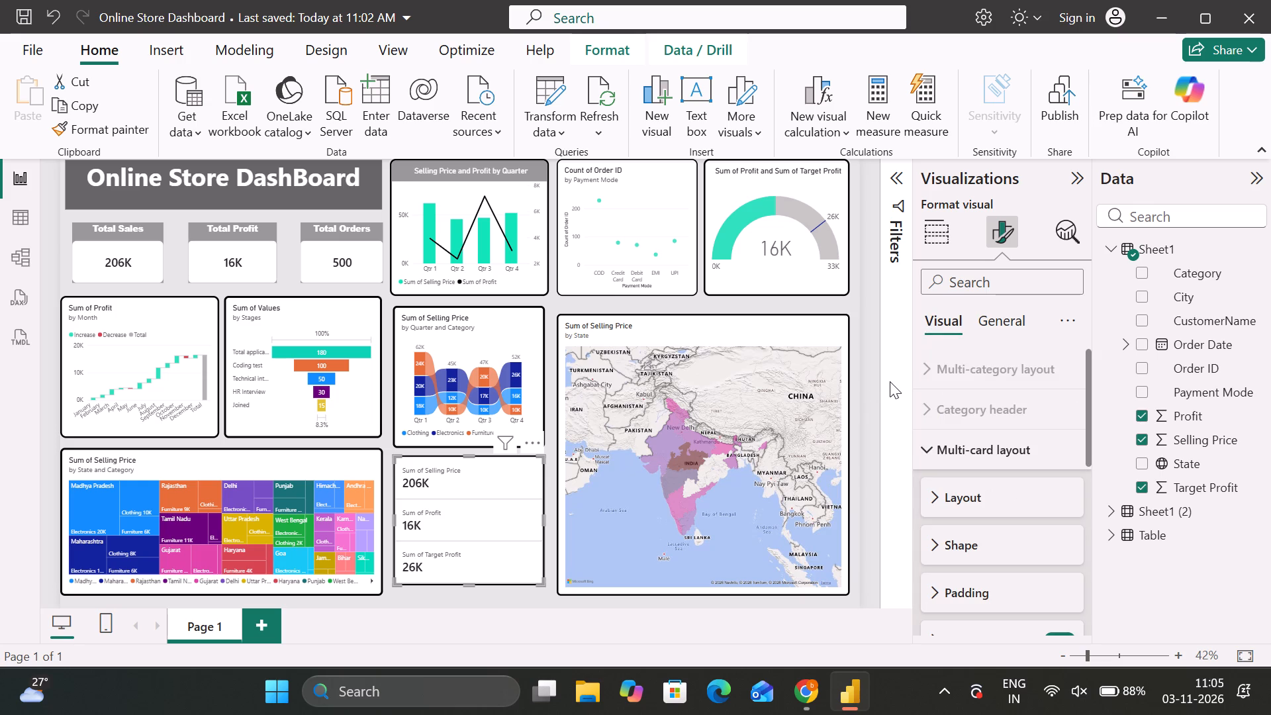
Save the Online Store Dashboard report.
key(ctrl+s)
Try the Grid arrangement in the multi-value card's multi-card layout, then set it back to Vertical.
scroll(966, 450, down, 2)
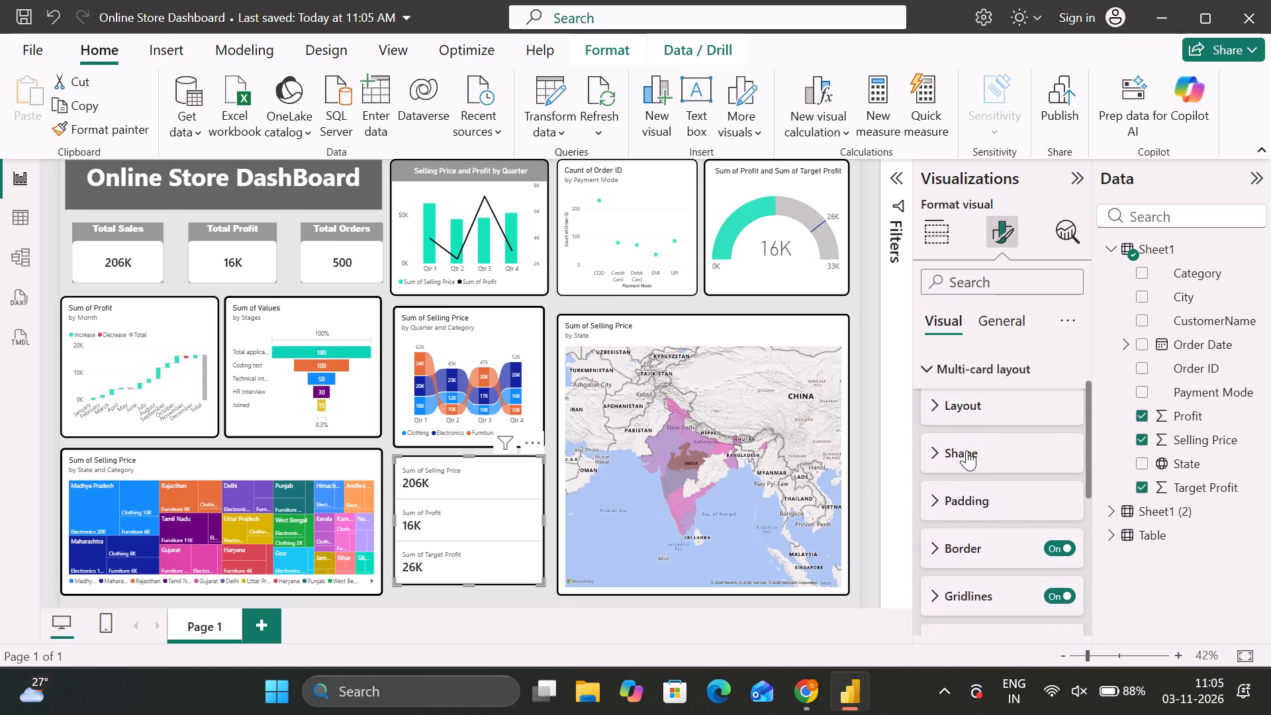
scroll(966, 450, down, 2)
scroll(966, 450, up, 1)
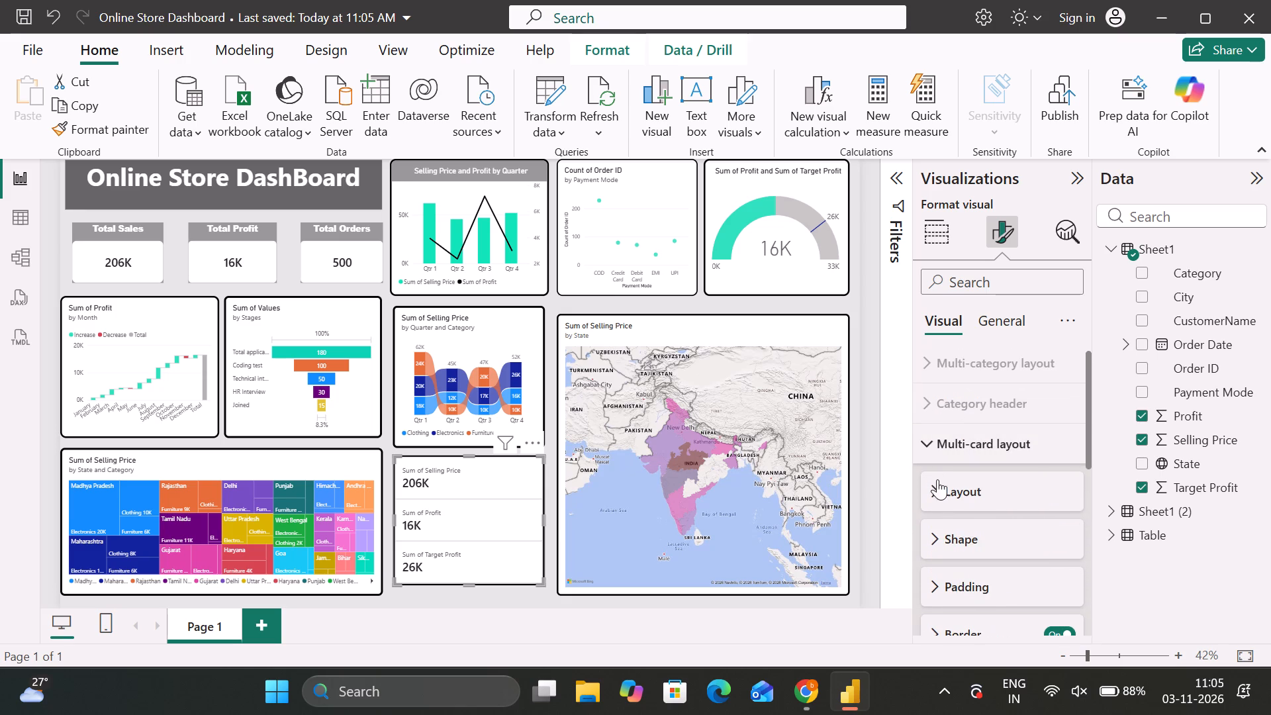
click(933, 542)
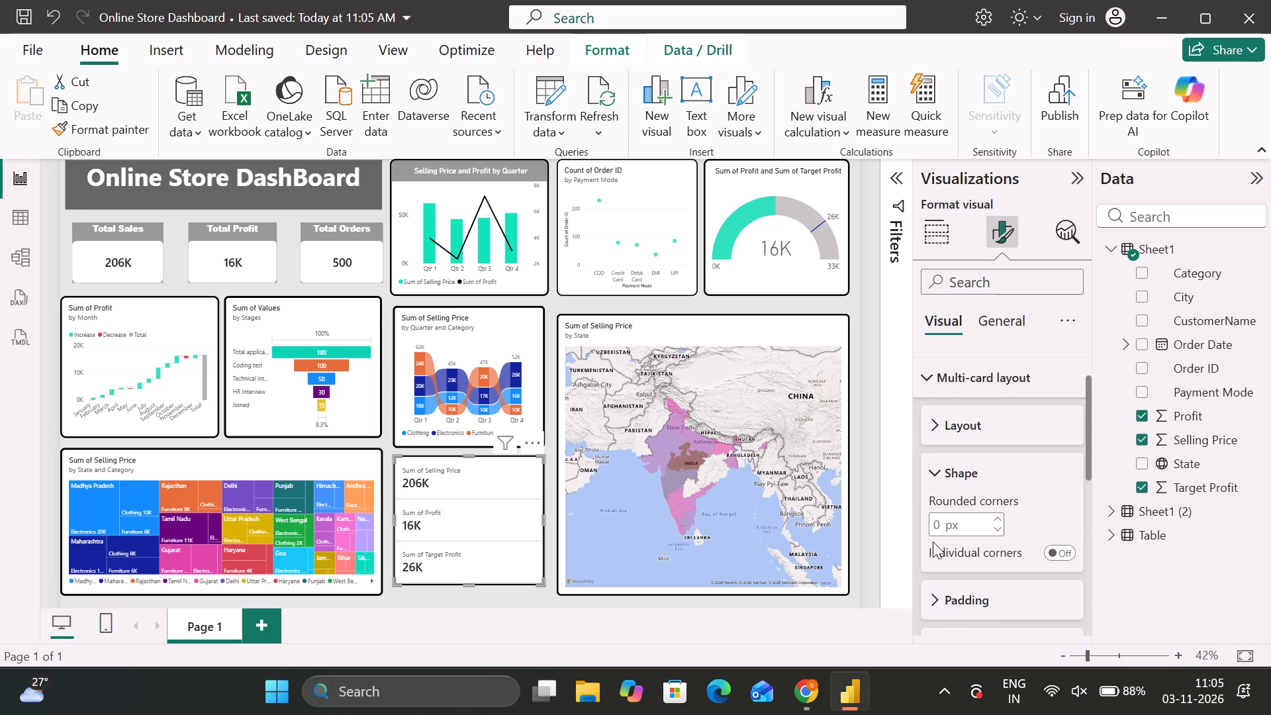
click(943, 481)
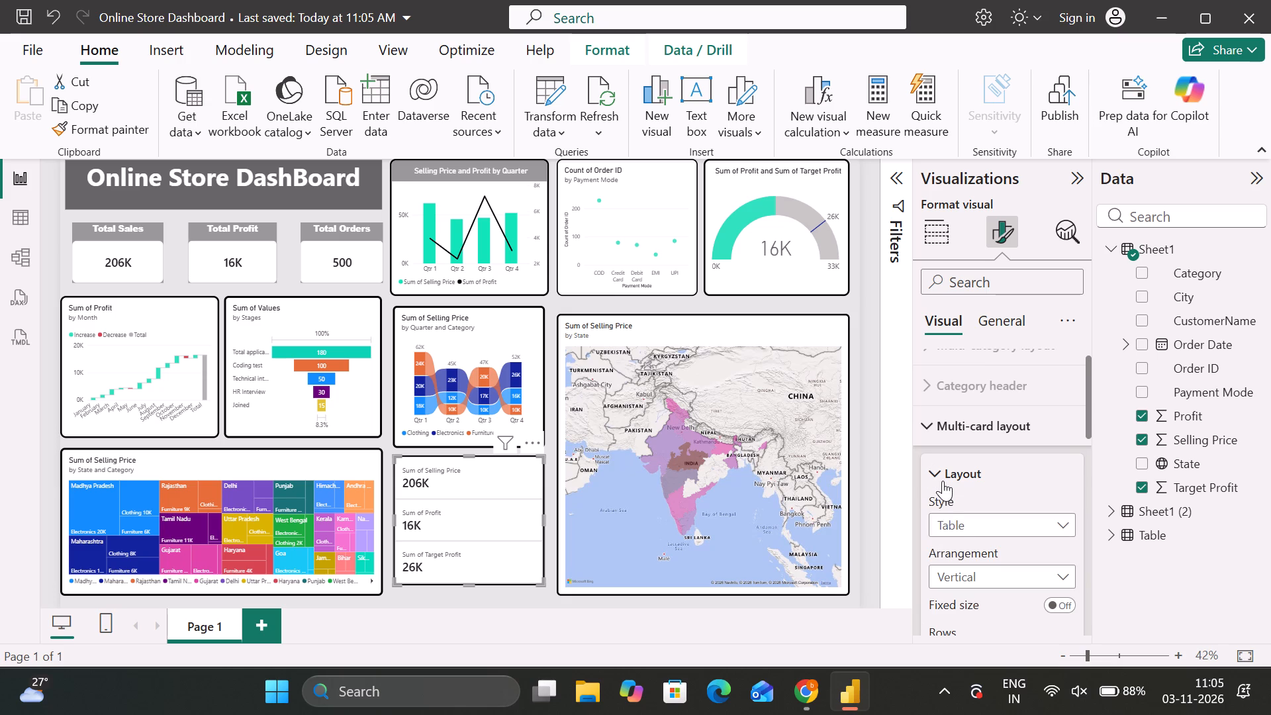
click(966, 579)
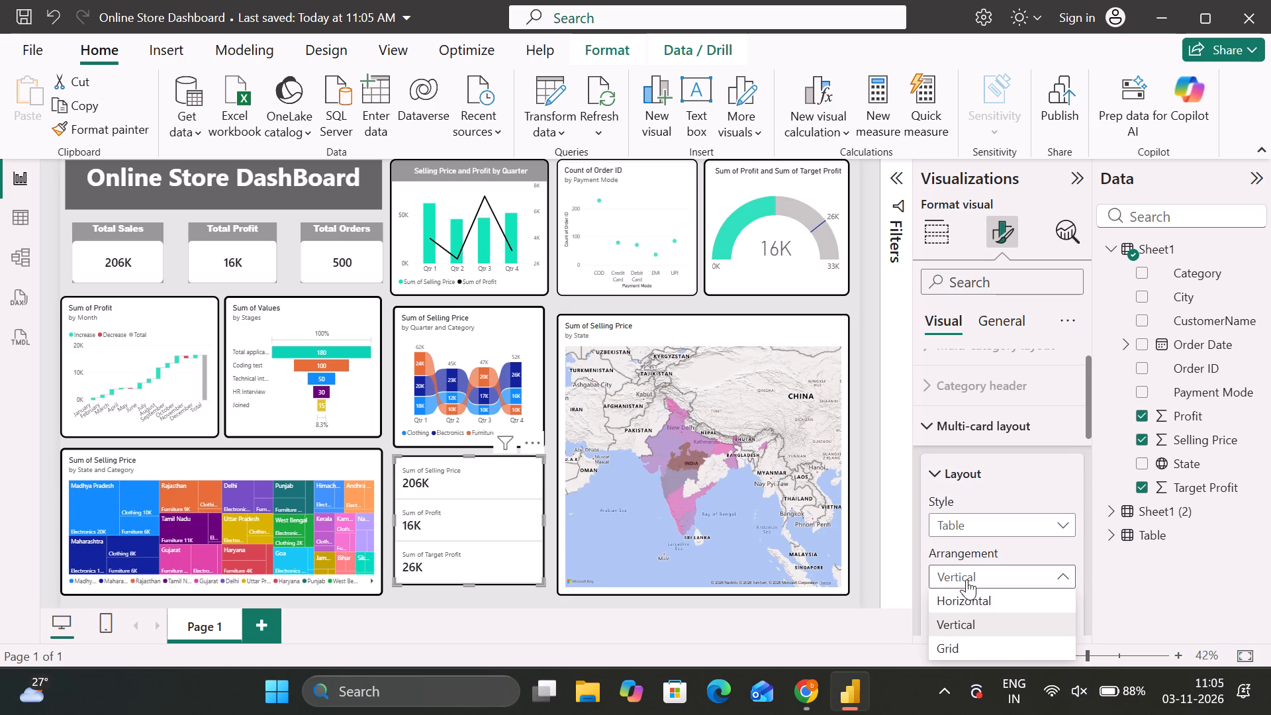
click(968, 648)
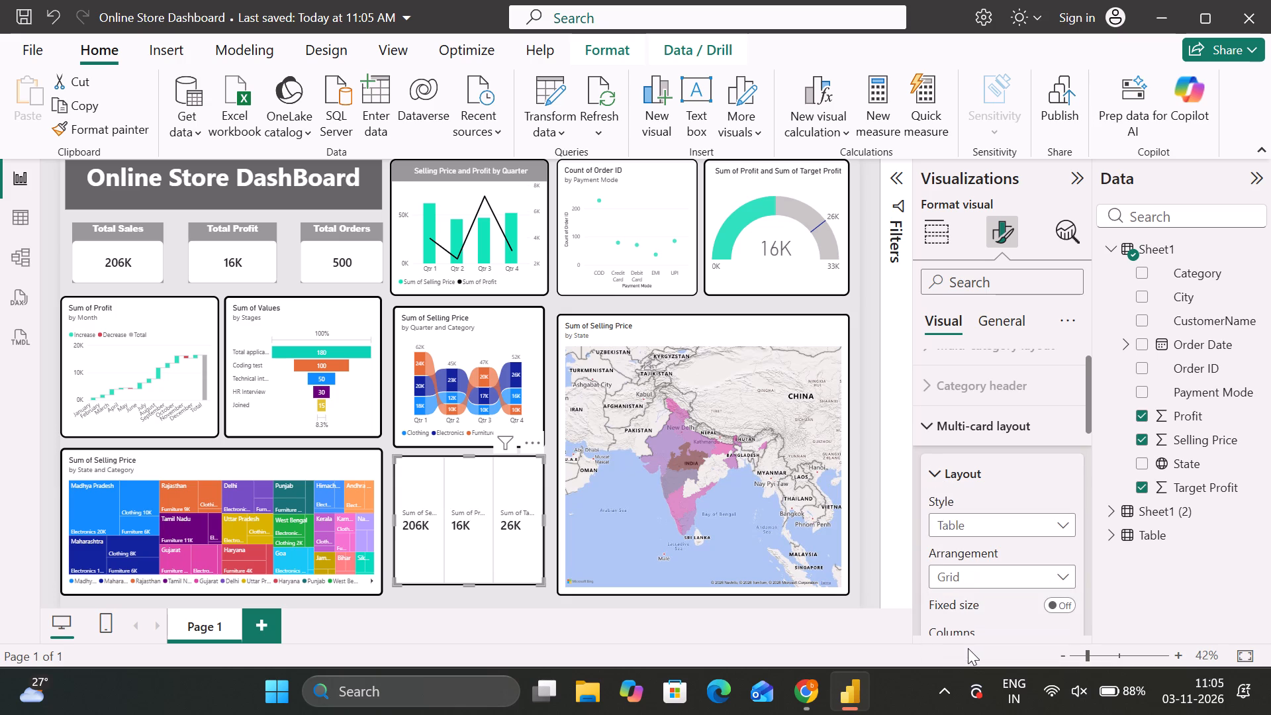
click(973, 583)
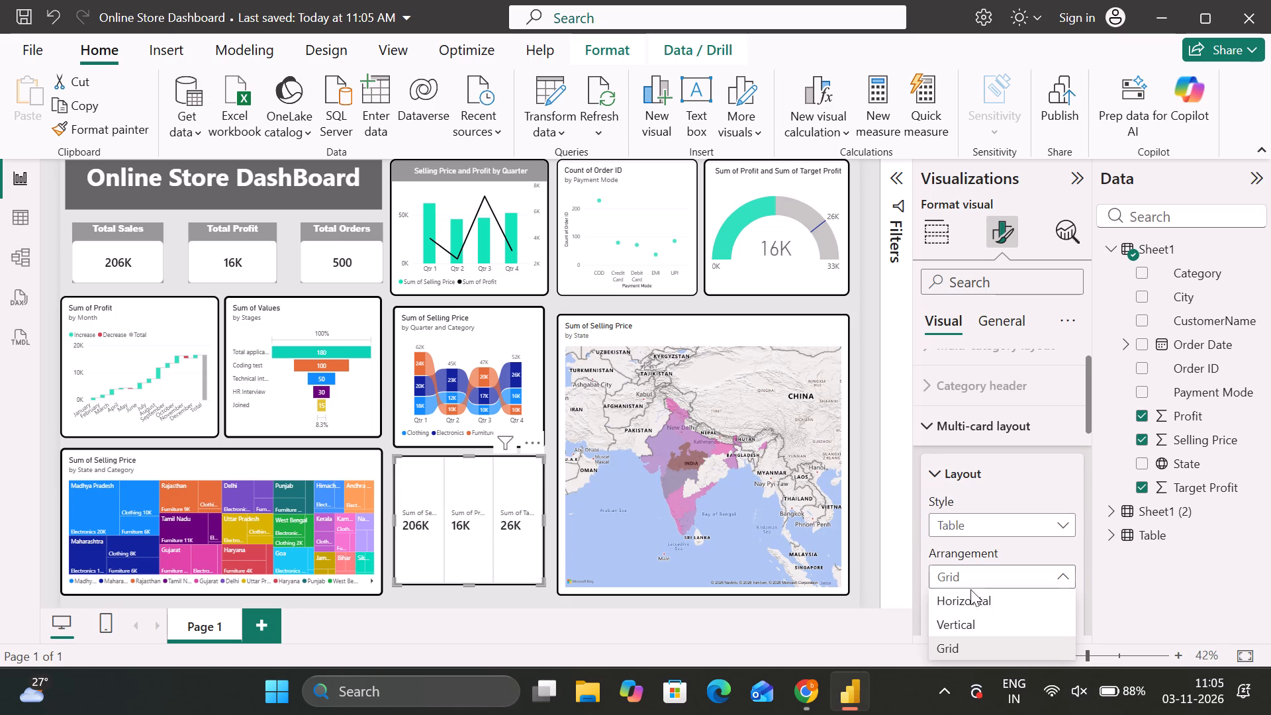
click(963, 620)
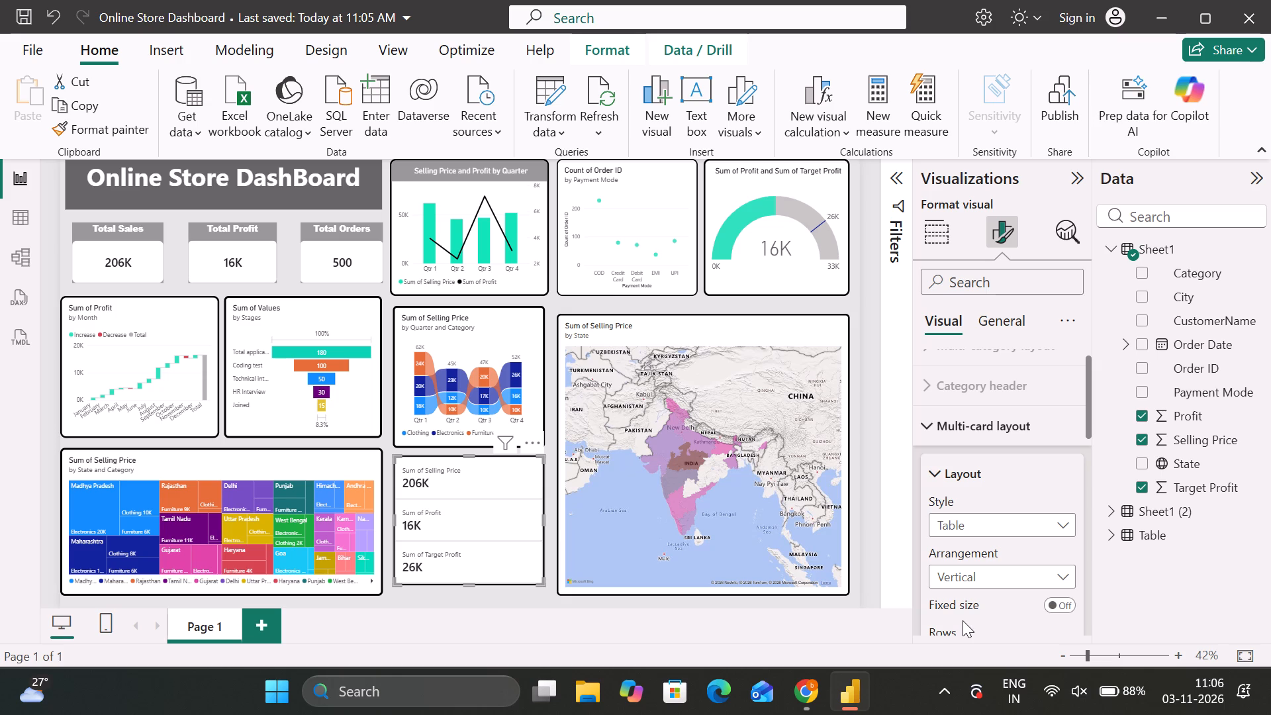
Save the Online Store Dashboard report.
key(ctrl+s)
key(BackSpace)
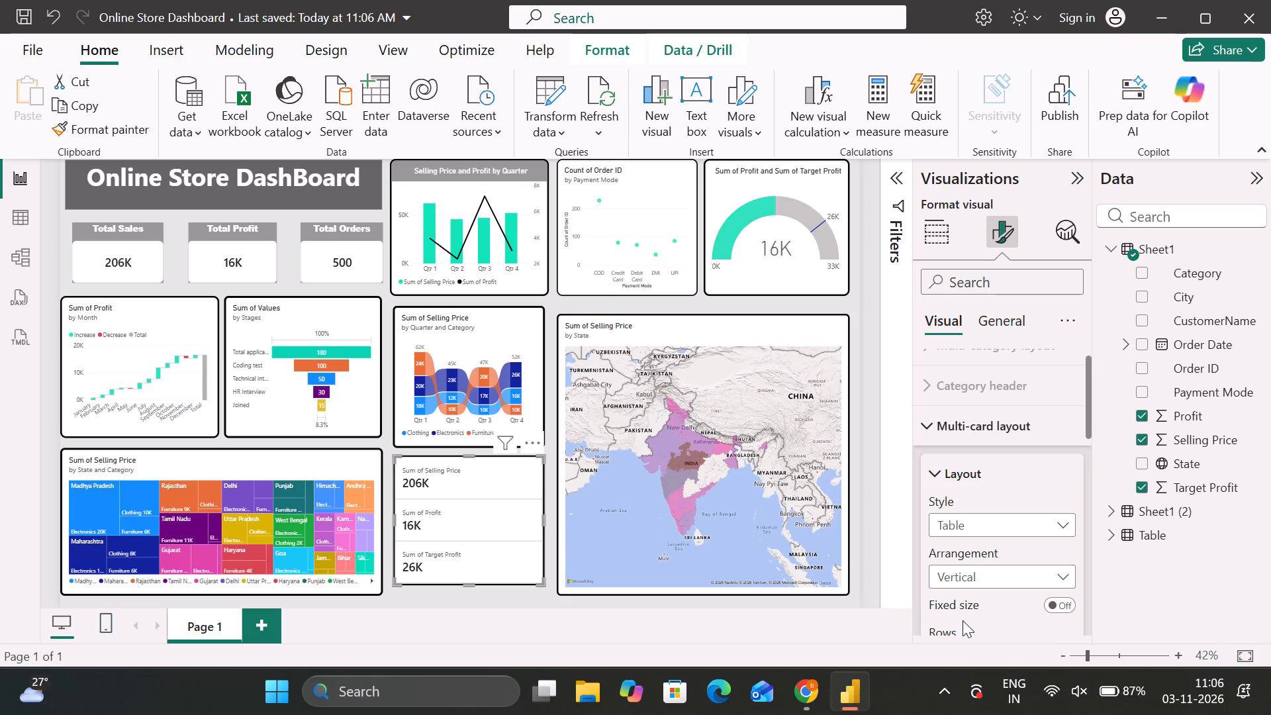
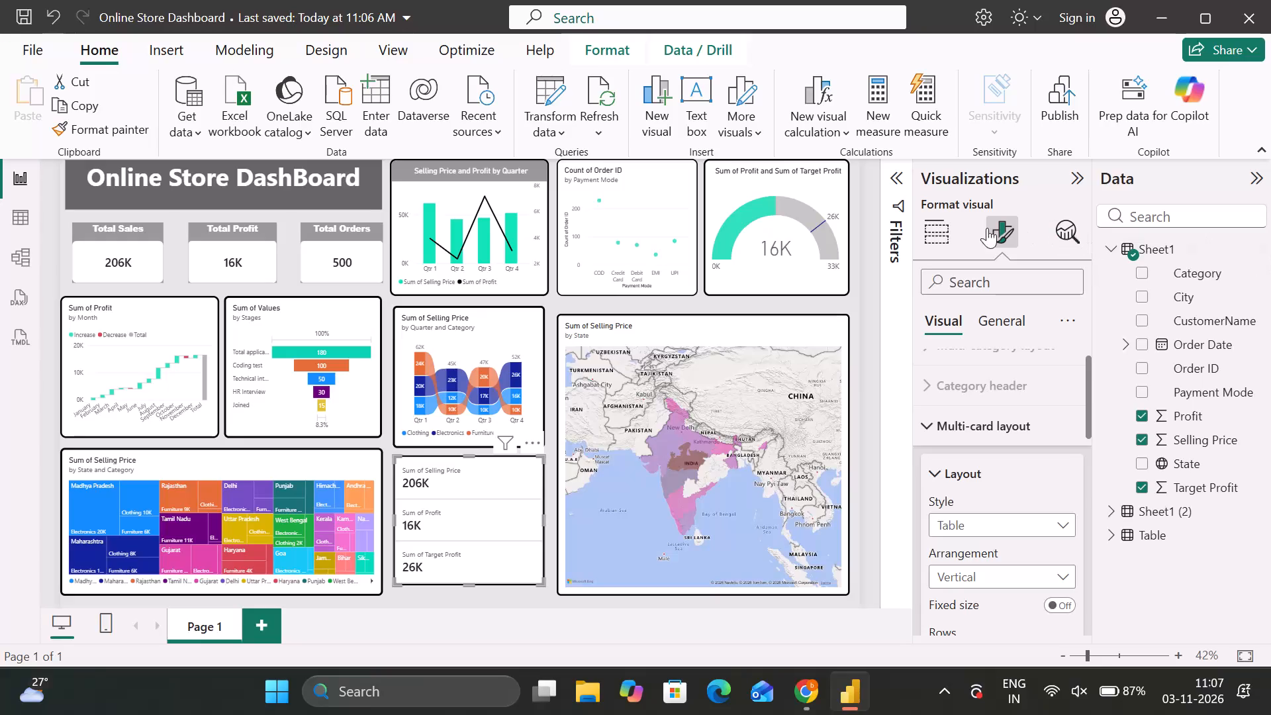
Switch the multi-value card from its formatting options to its visual type and field setup.
click(939, 230)
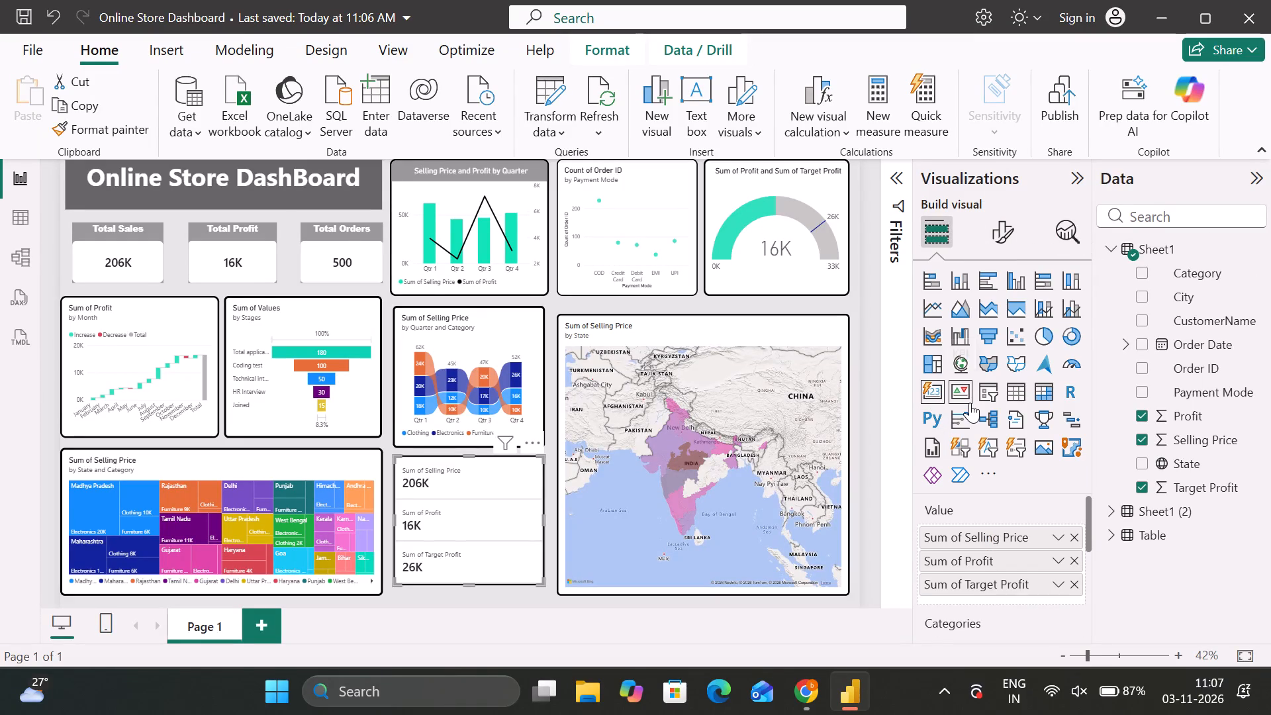